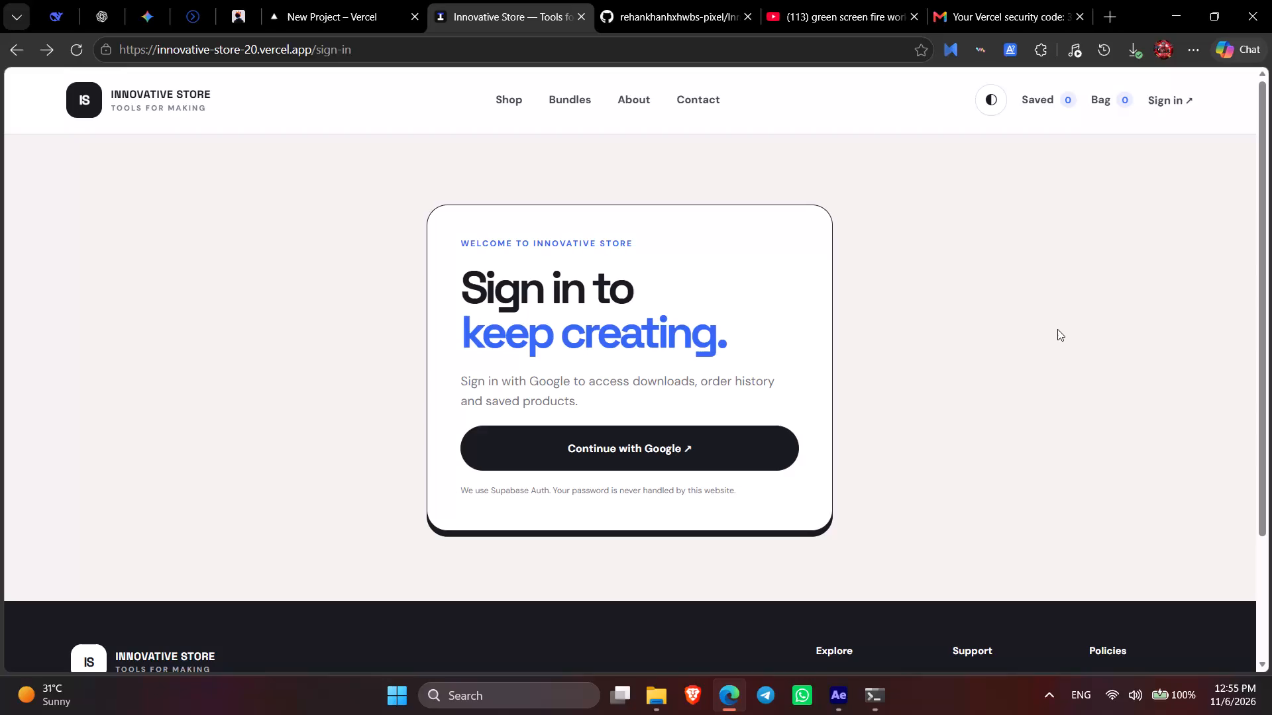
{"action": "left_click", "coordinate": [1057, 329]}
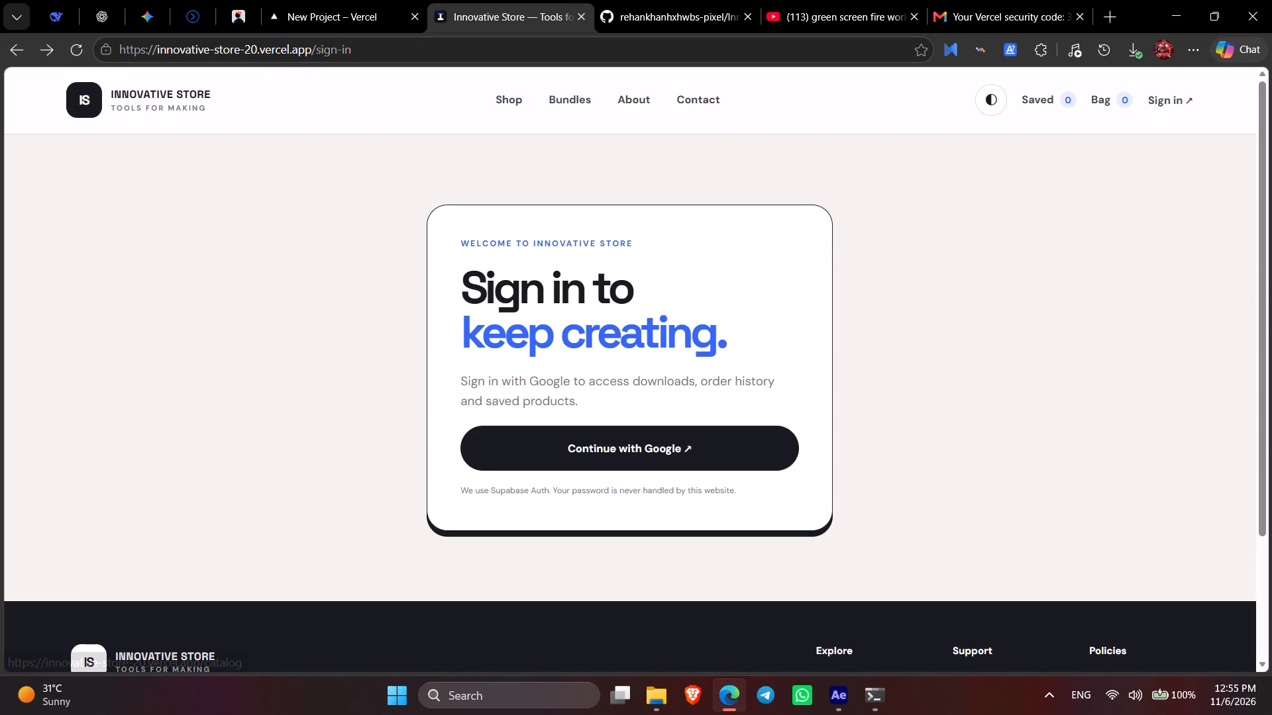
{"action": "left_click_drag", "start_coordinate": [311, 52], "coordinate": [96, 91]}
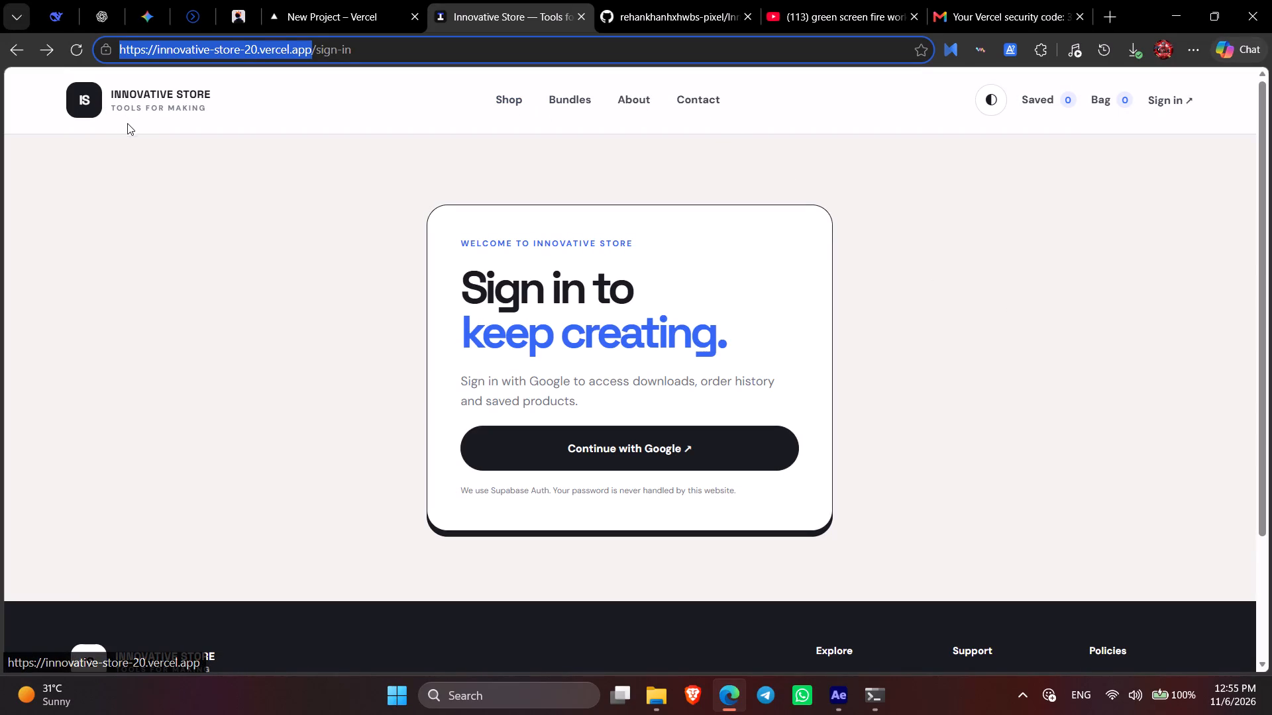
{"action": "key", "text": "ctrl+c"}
{"action": "left_click", "coordinate": [371, 57]}
{"action": "key", "text": "ctrl+a"}
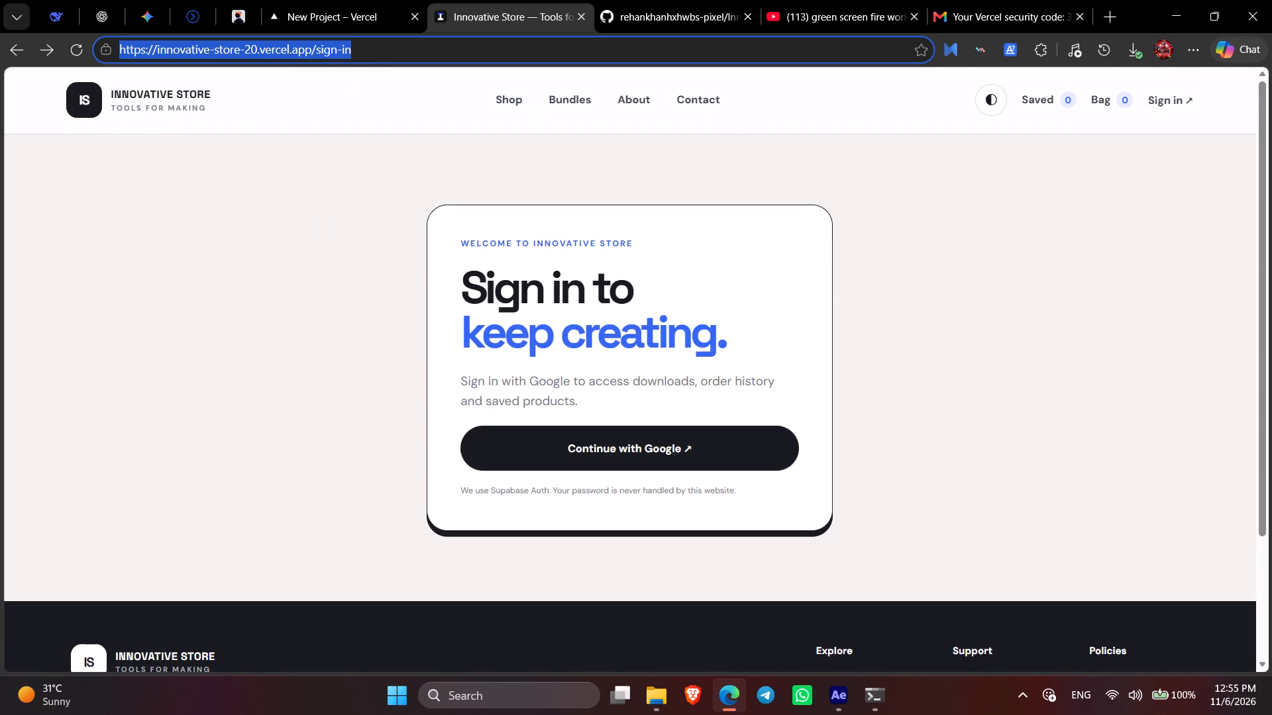
{"action": "key", "text": "ctrl+c"}
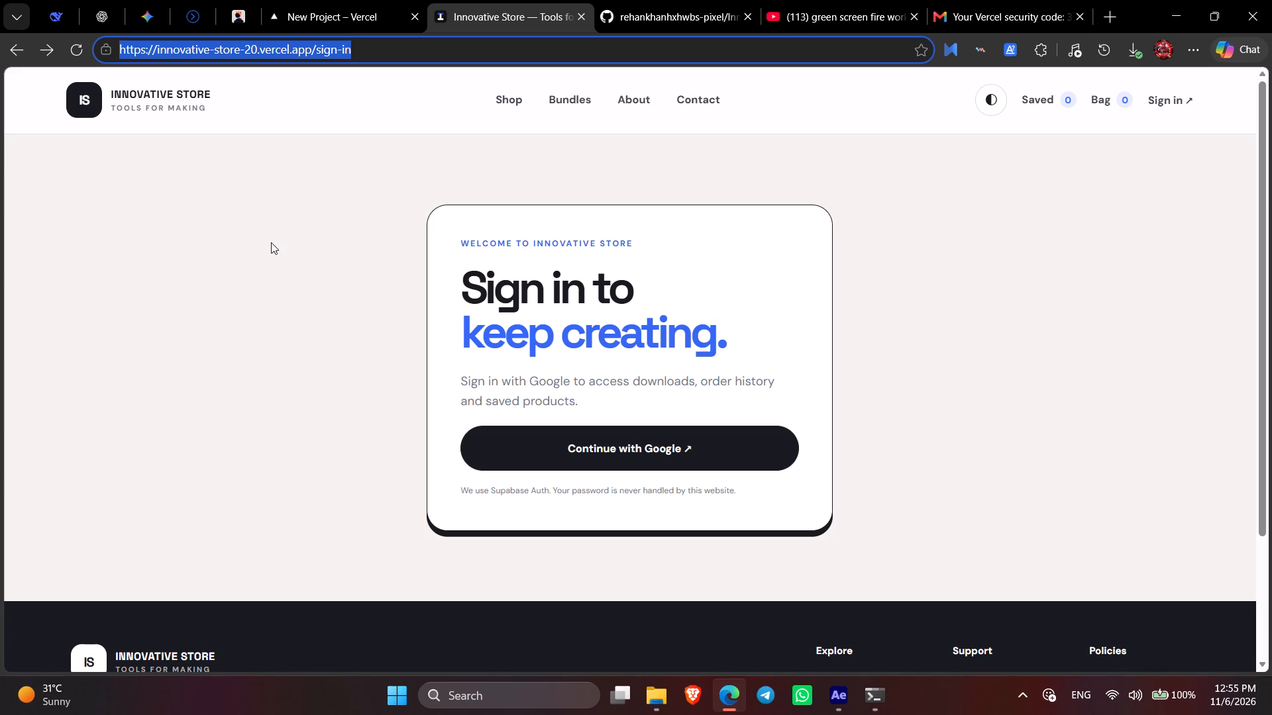
Select the domain portion of the page address, ending at vercel.app and leaving out the /sign-in path.
{"action": "left_click", "coordinate": [273, 244]}
{"action": "left_click_drag", "start_coordinate": [313, 48], "coordinate": [217, 60]}
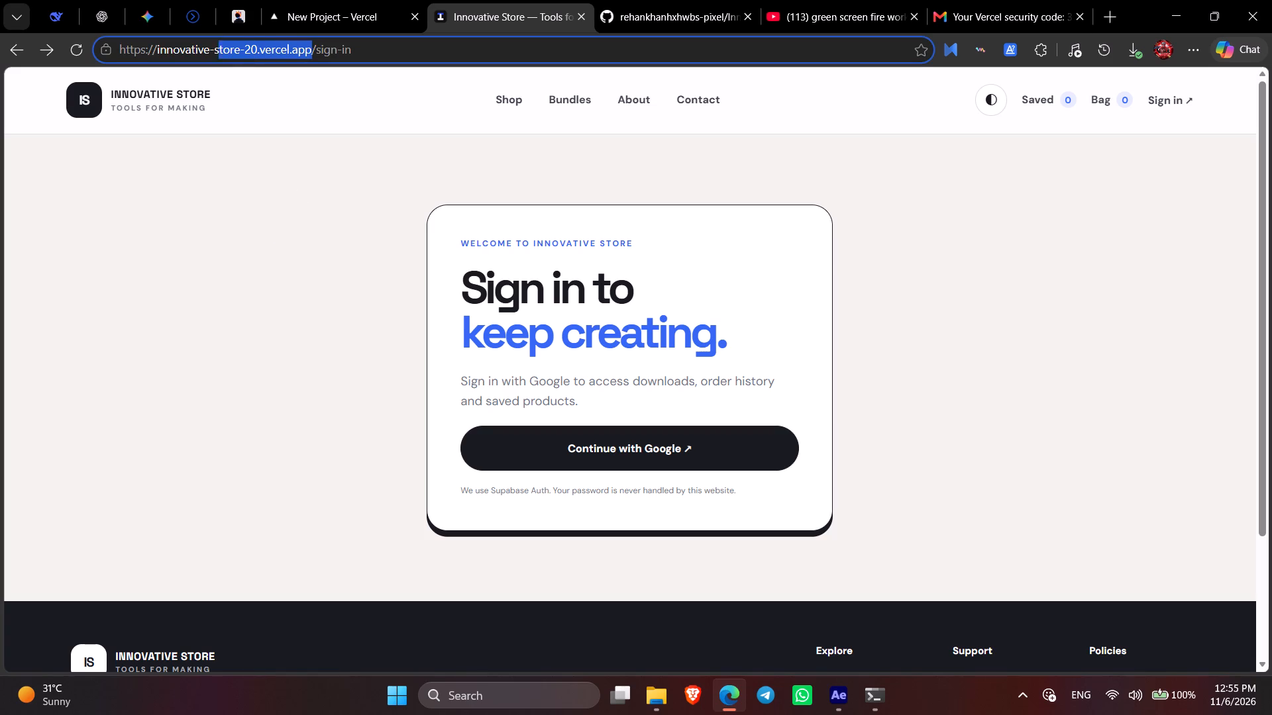
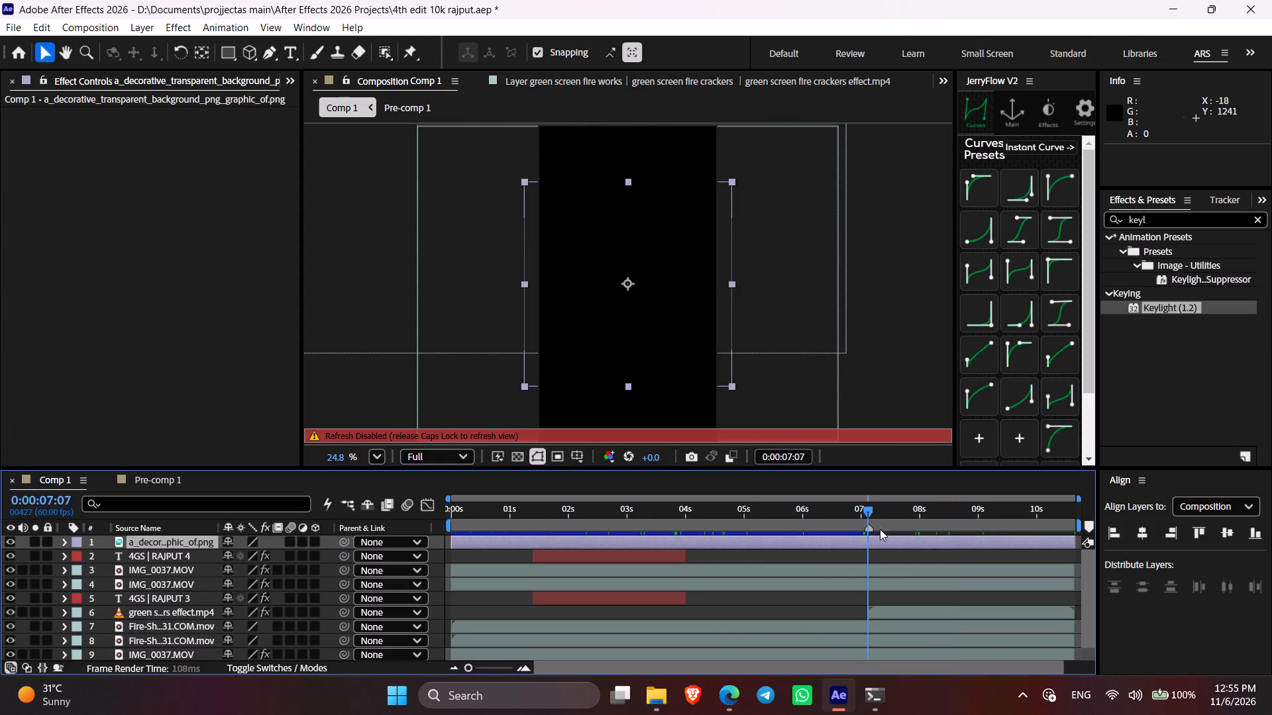
{"action": "key", "text": "bracketleft"}
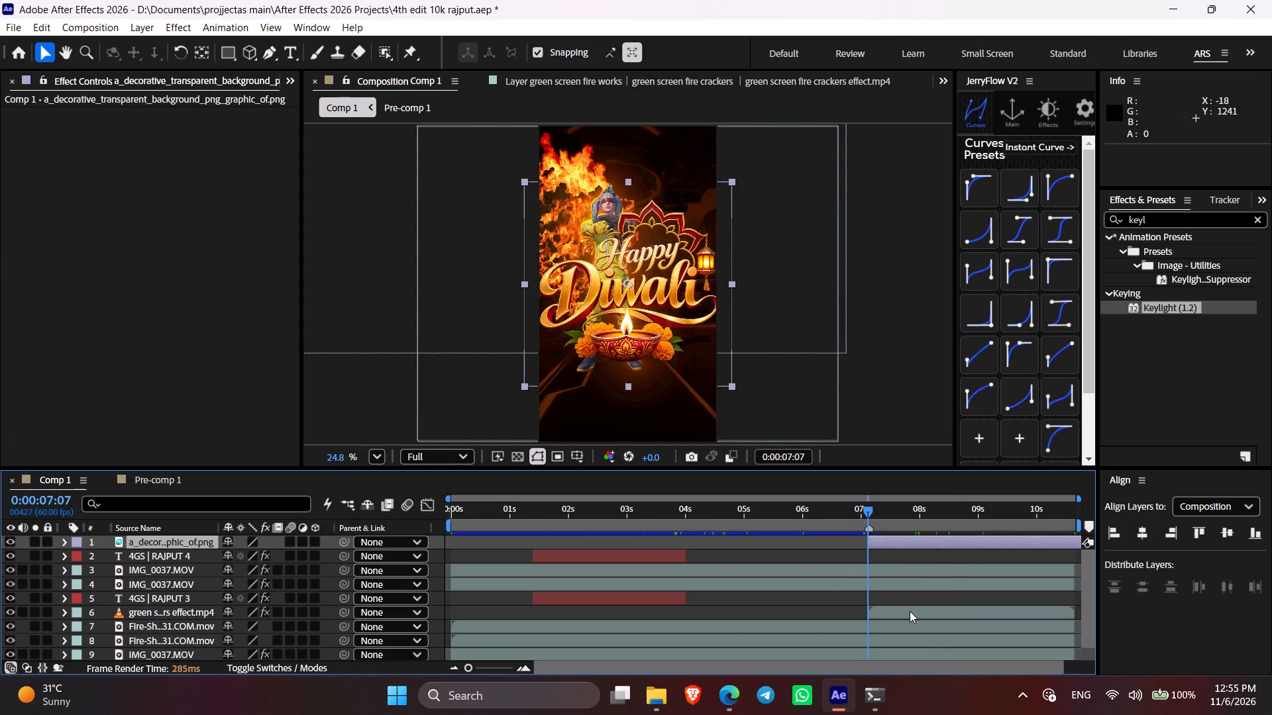
{"action": "left_click", "coordinate": [910, 612]}
{"action": "key", "text": "i"}
{"action": "left_click", "coordinate": [902, 544]}
{"action": "type", "text": "pp["}
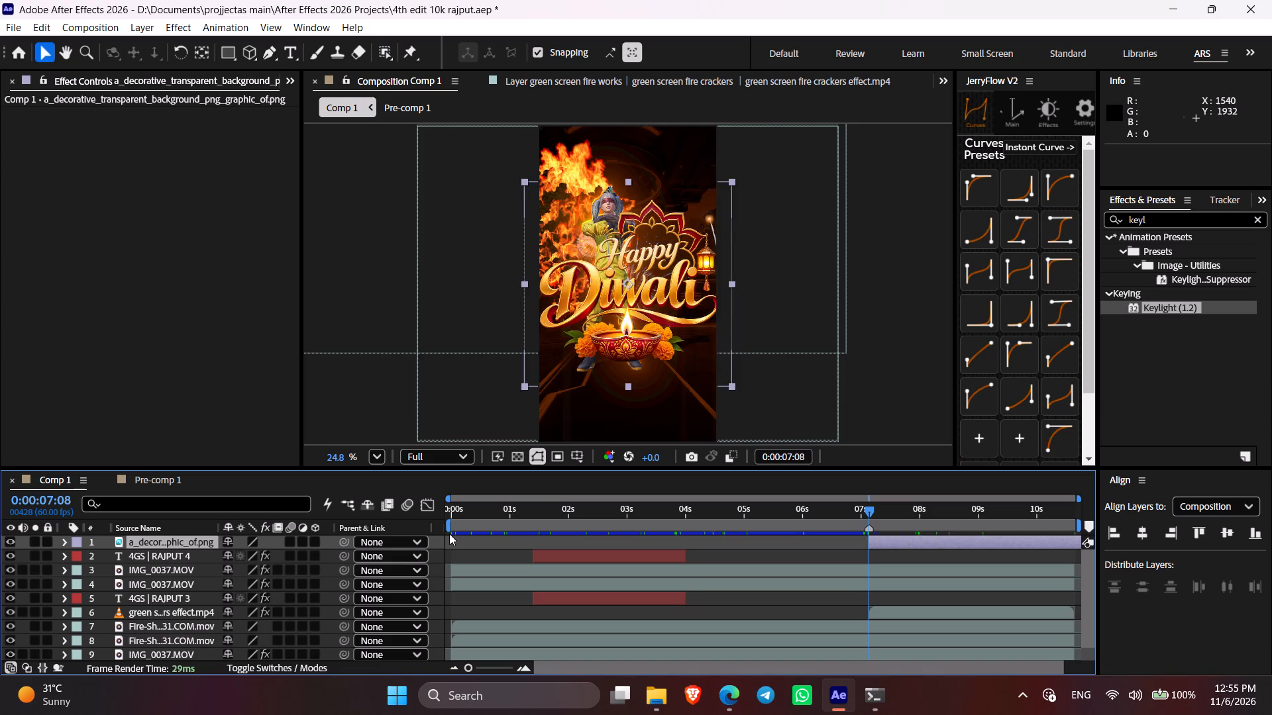
Fit the Happy Diwali image to the composition's width and scale it down to leave margins on both sides.
{"action": "key", "text": "ctrl+alt+shift+g"}
{"action": "key", "text": "ctrl+alt+shift+h"}
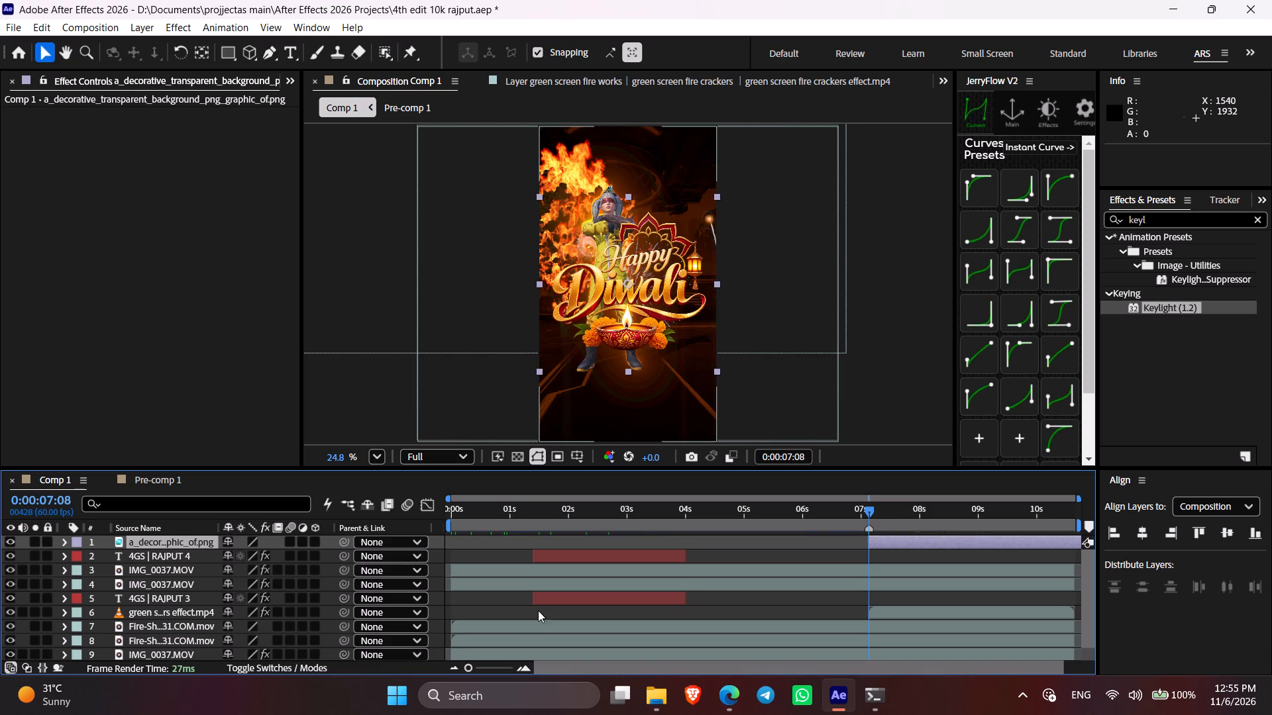
{"action": "key", "text": "s"}
{"action": "left_click_drag", "start_coordinate": [266, 559], "coordinate": [239, 555]}
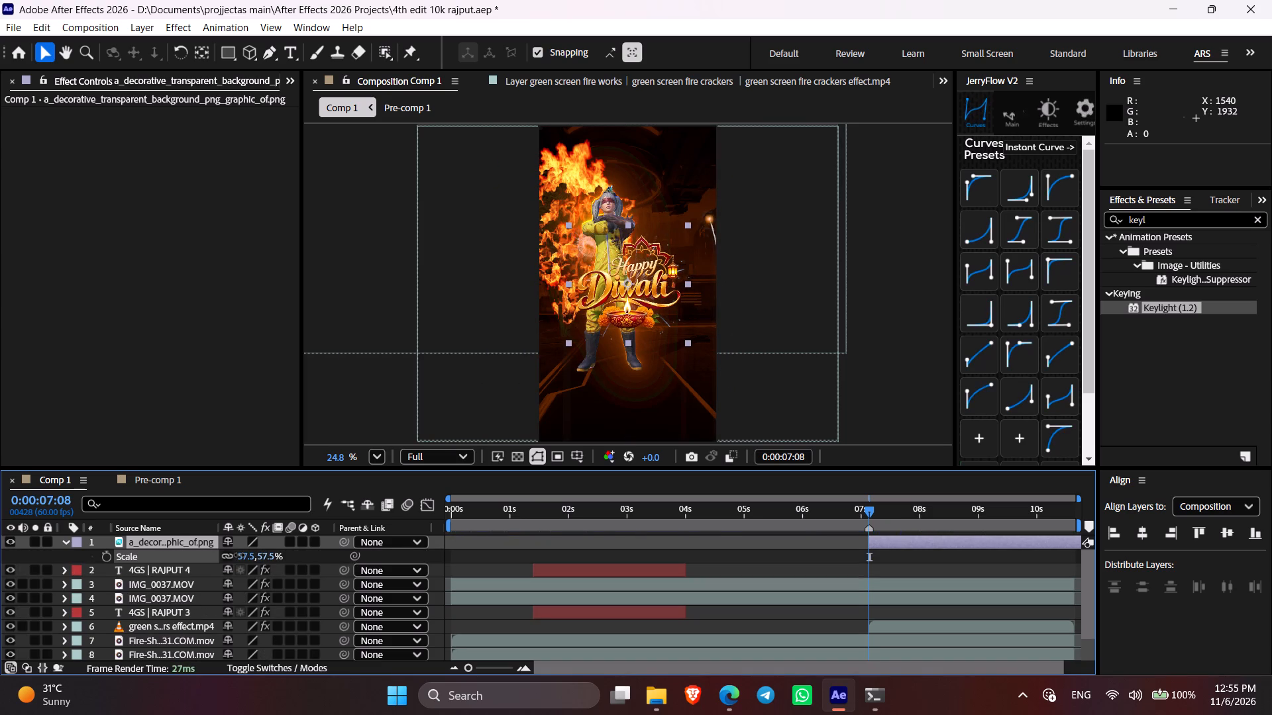
{"action": "left_click_drag", "start_coordinate": [239, 555], "coordinate": [244, 554]}
{"action": "key", "text": "s"}
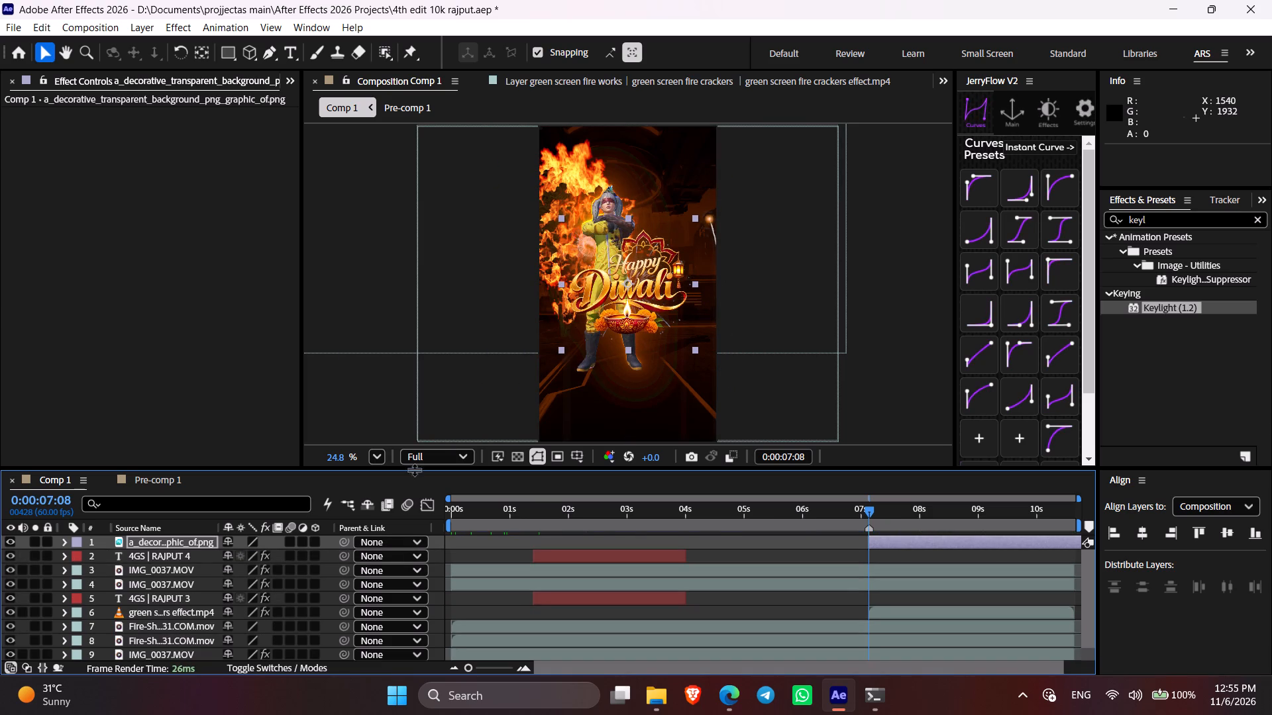
Solo the Happy Diwali layer, save the project, and apply the Drop Shadow effect to the layer.
{"action": "left_click", "coordinate": [33, 544]}
{"action": "key", "text": "ctrl+s"}
{"action": "left_click", "coordinate": [878, 540]}
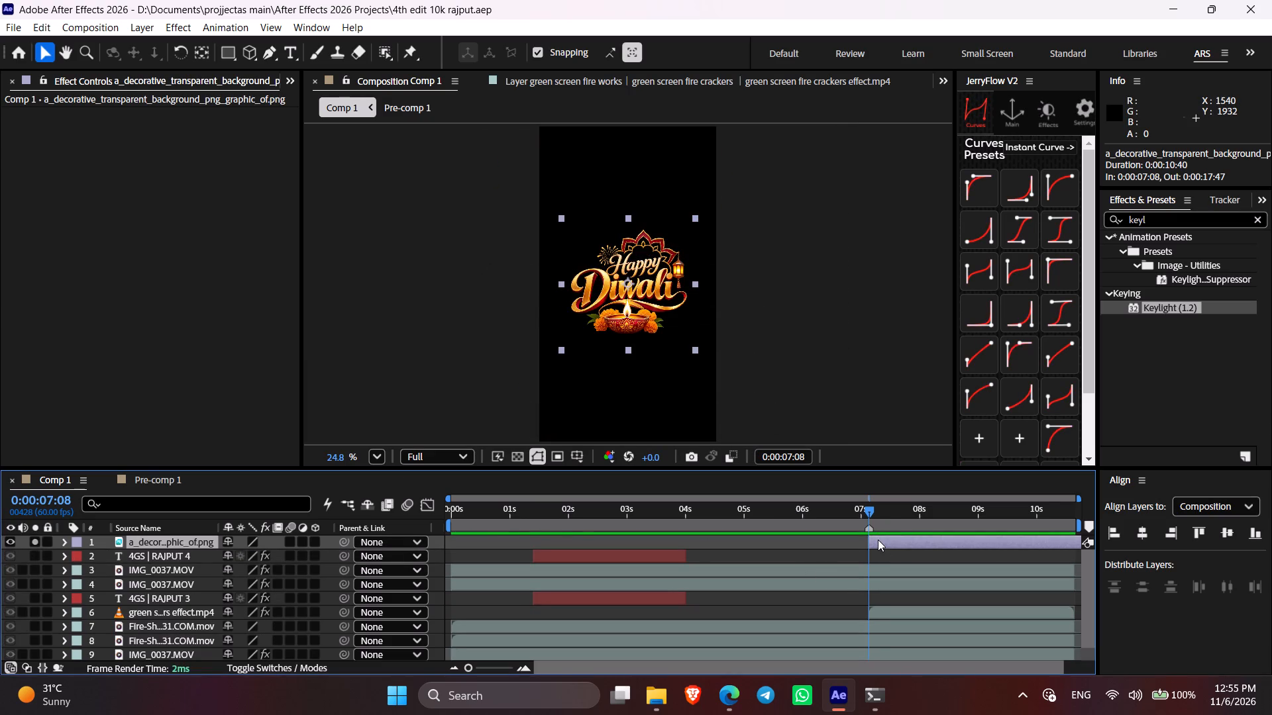
{"action": "key", "text": "ctrl+space"}
{"action": "type", "text": "ddro"}
{"action": "key", "text": "p"}
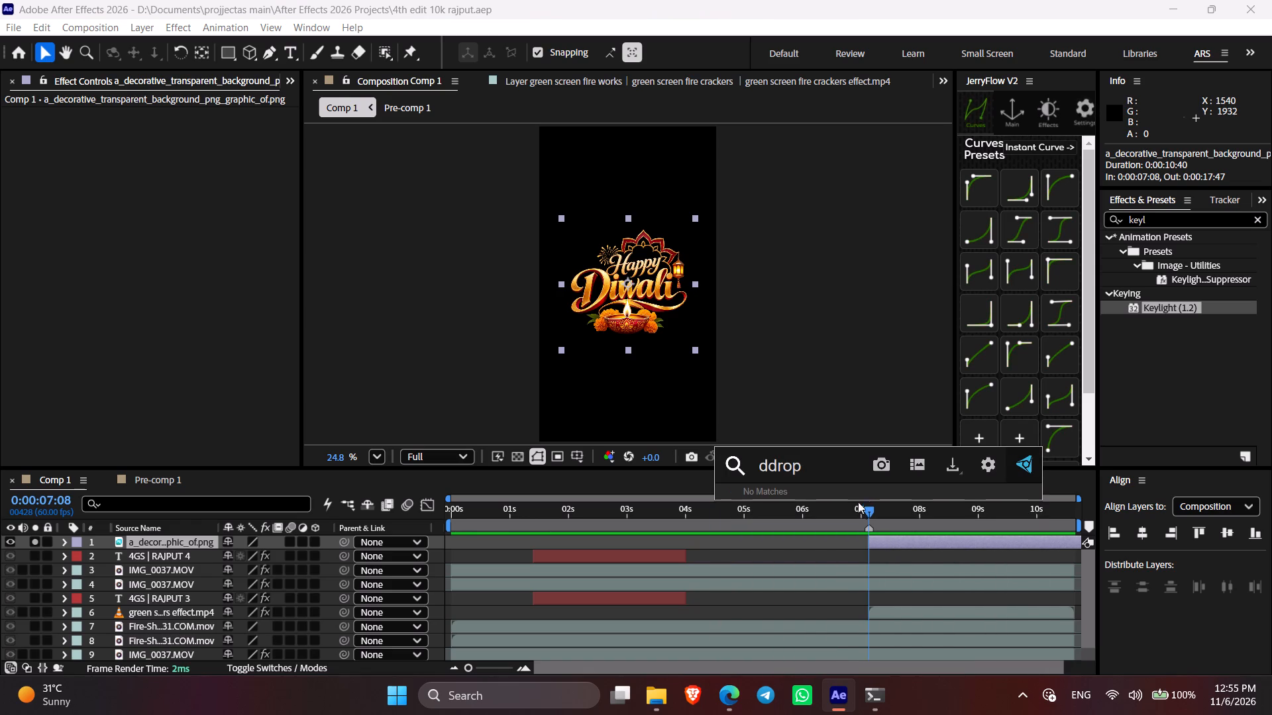
{"action": "left_click_drag", "start_coordinate": [765, 470], "coordinate": [749, 482]}
{"action": "key", "text": "BackSpace"}
{"action": "left_click", "coordinate": [822, 512]}
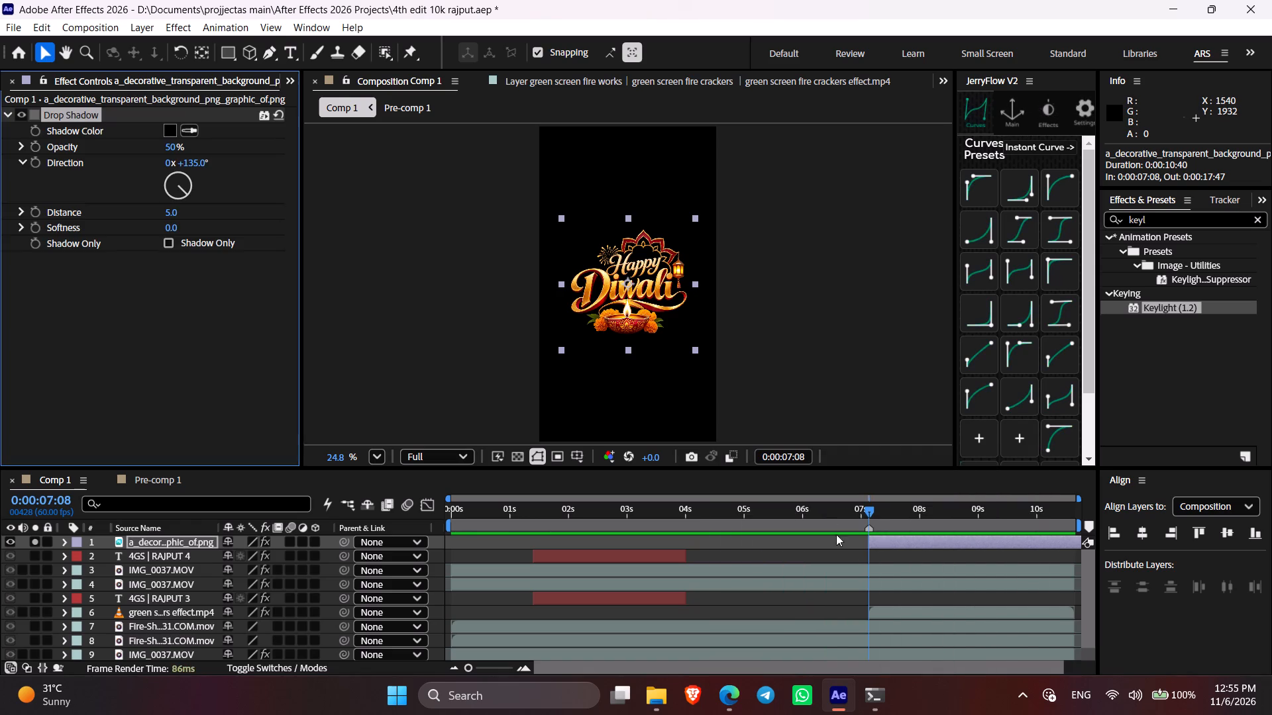
Apply Deep Glow 2 to the Happy Diwali layer and turn off its solo view.
{"action": "left_click", "coordinate": [886, 543]}
{"action": "key", "text": "ctrl+space"}
{"action": "key", "text": "d"}
{"action": "key", "text": "e"}
{"action": "key", "text": "e"}
{"action": "left_click", "coordinate": [826, 532]}
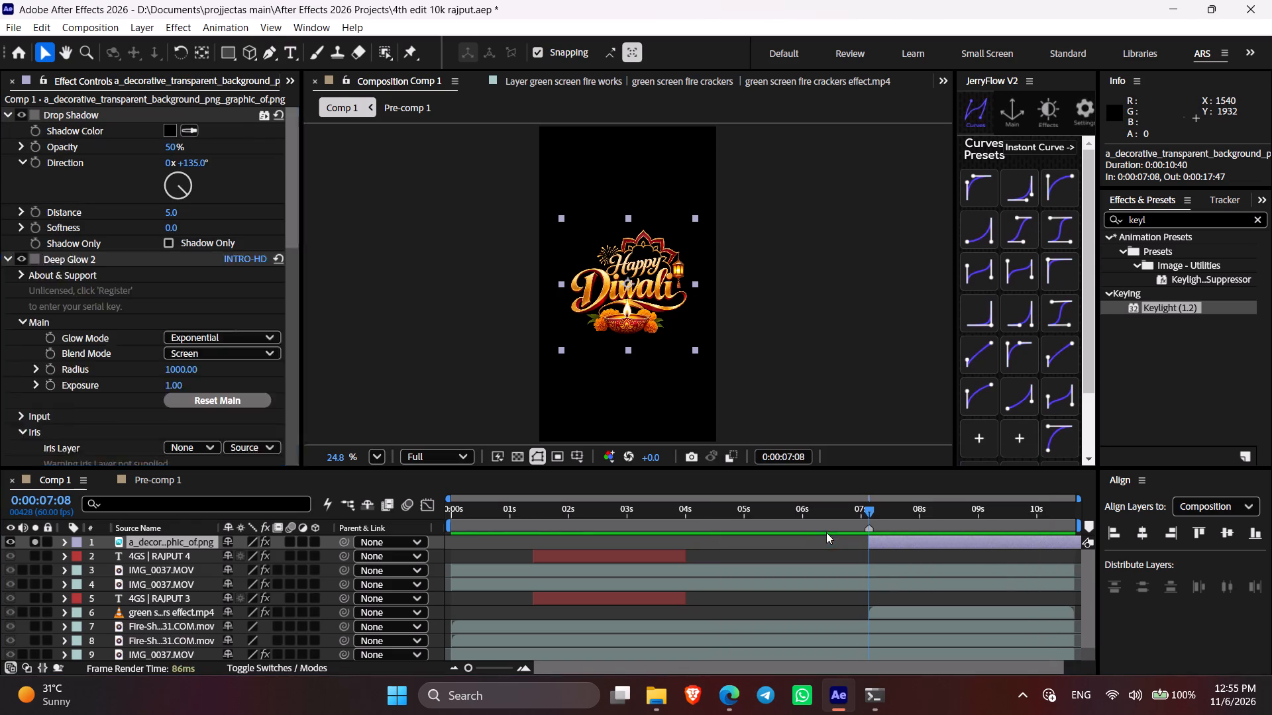
{"action": "left_click", "coordinate": [34, 540]}
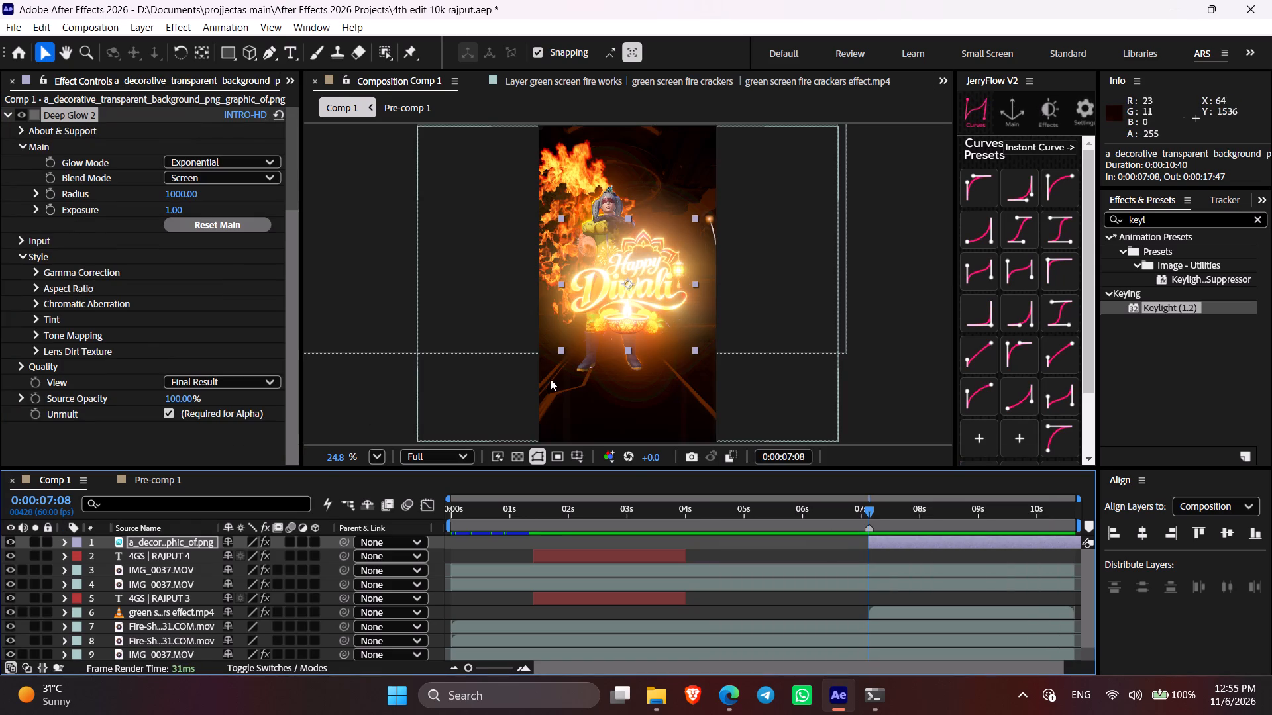
Set Deep Glow 2's input Threshold, Threshold Smooth and Saturation Bias to 50% each.
{"action": "left_click", "coordinate": [23, 241]}
{"action": "left_click", "coordinate": [177, 275]}
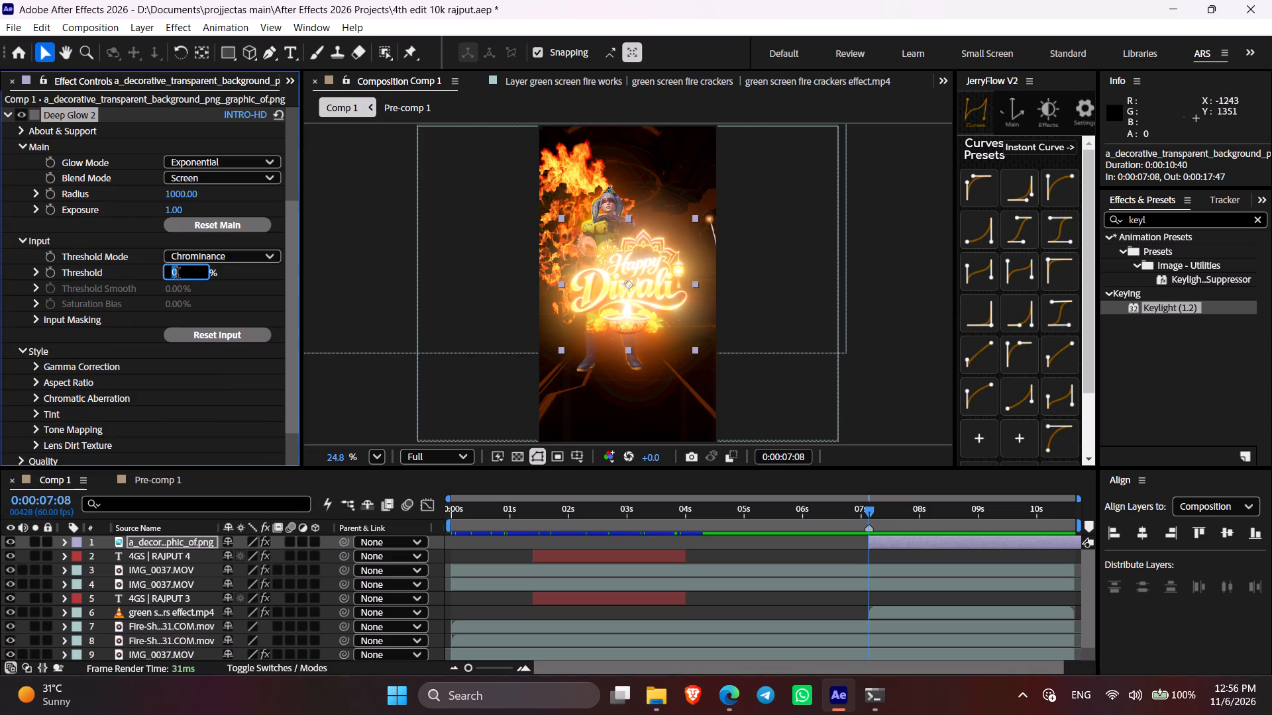
{"action": "key", "text": "5"}
{"action": "key", "text": "0"}
{"action": "left_click", "coordinate": [164, 295]}
{"action": "key", "text": "5"}
{"action": "left_click", "coordinate": [170, 290]}
{"action": "key", "text": "5"}
{"action": "key", "text": "0"}
{"action": "left_click", "coordinate": [174, 301]}
{"action": "key", "text": "5"}
{"action": "key", "text": "0"}
{"action": "left_click", "coordinate": [238, 297]}
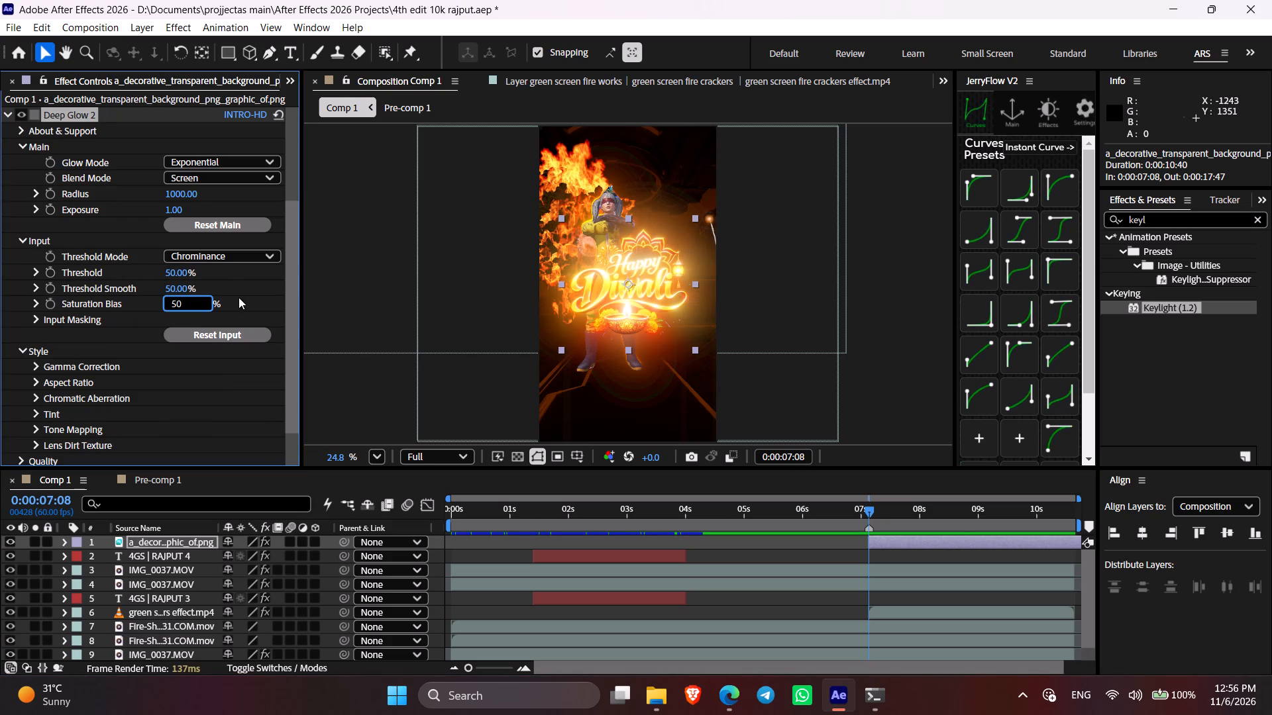
Set the Deep Glow 2 Radius to 500.
{"action": "left_click", "coordinate": [190, 197]}
{"action": "key", "text": "5"}
{"action": "key", "text": "0"}
{"action": "key", "text": "0"}
{"action": "left_click", "coordinate": [222, 203]}
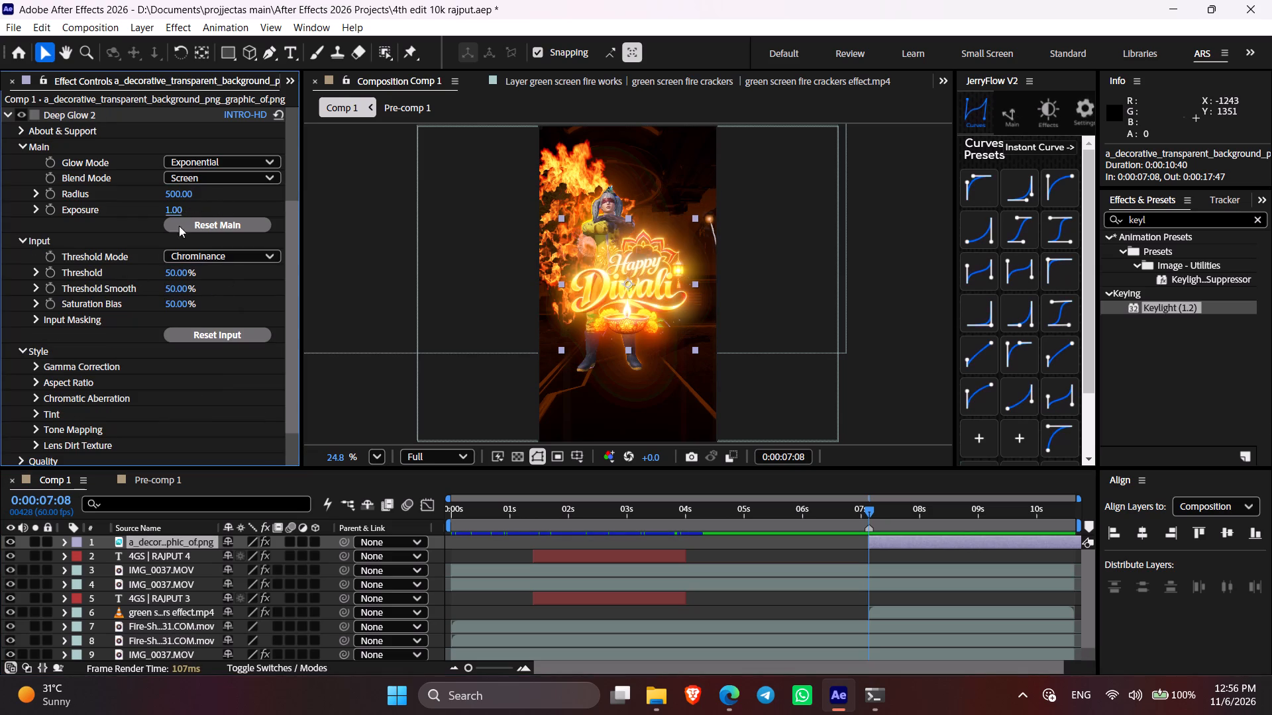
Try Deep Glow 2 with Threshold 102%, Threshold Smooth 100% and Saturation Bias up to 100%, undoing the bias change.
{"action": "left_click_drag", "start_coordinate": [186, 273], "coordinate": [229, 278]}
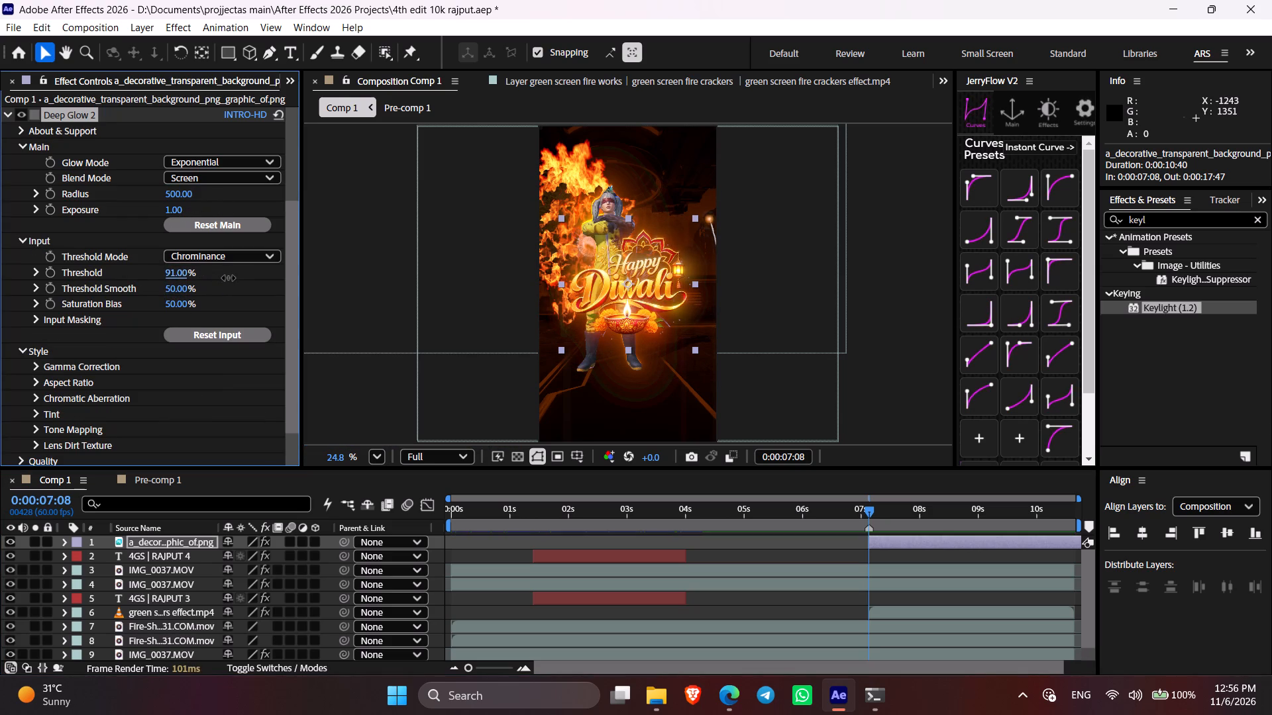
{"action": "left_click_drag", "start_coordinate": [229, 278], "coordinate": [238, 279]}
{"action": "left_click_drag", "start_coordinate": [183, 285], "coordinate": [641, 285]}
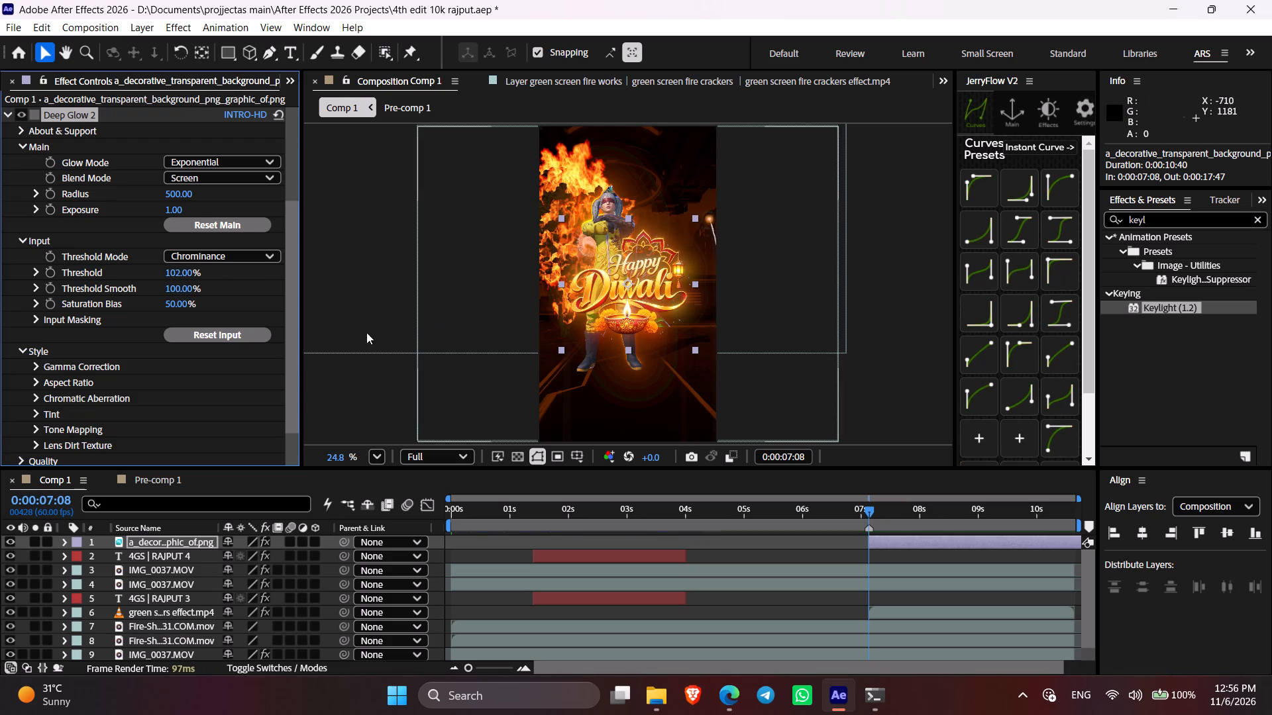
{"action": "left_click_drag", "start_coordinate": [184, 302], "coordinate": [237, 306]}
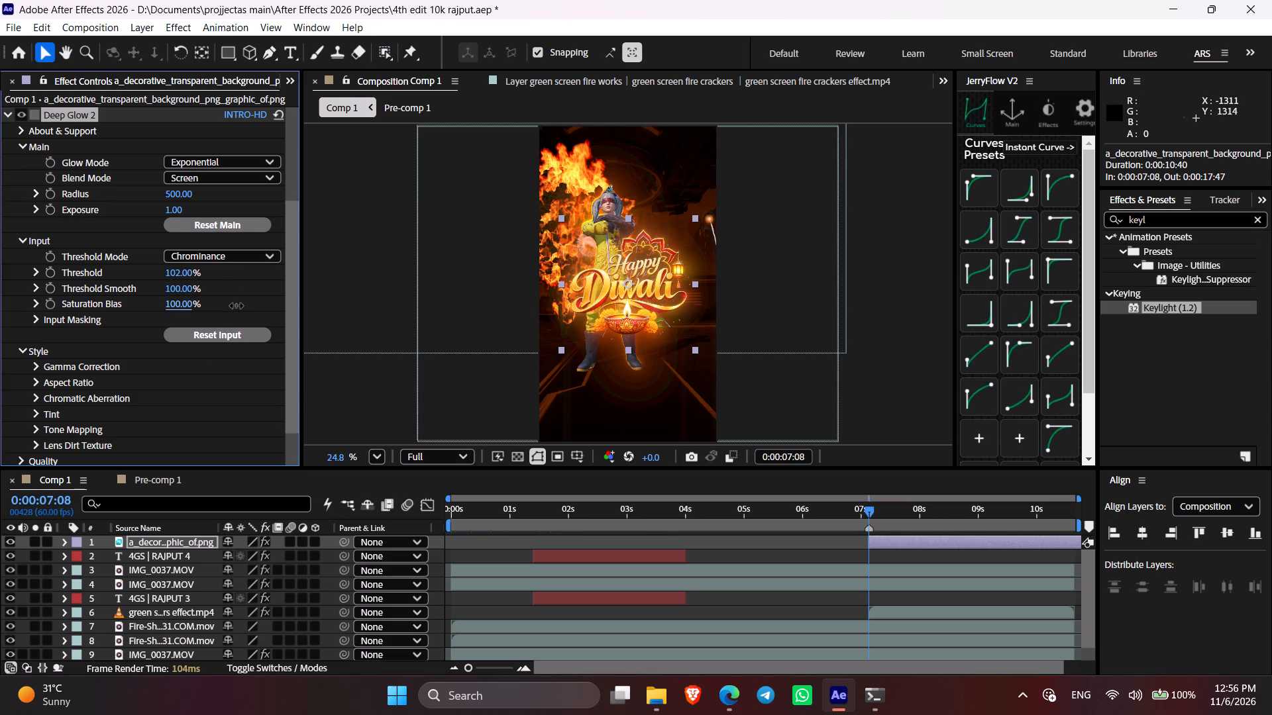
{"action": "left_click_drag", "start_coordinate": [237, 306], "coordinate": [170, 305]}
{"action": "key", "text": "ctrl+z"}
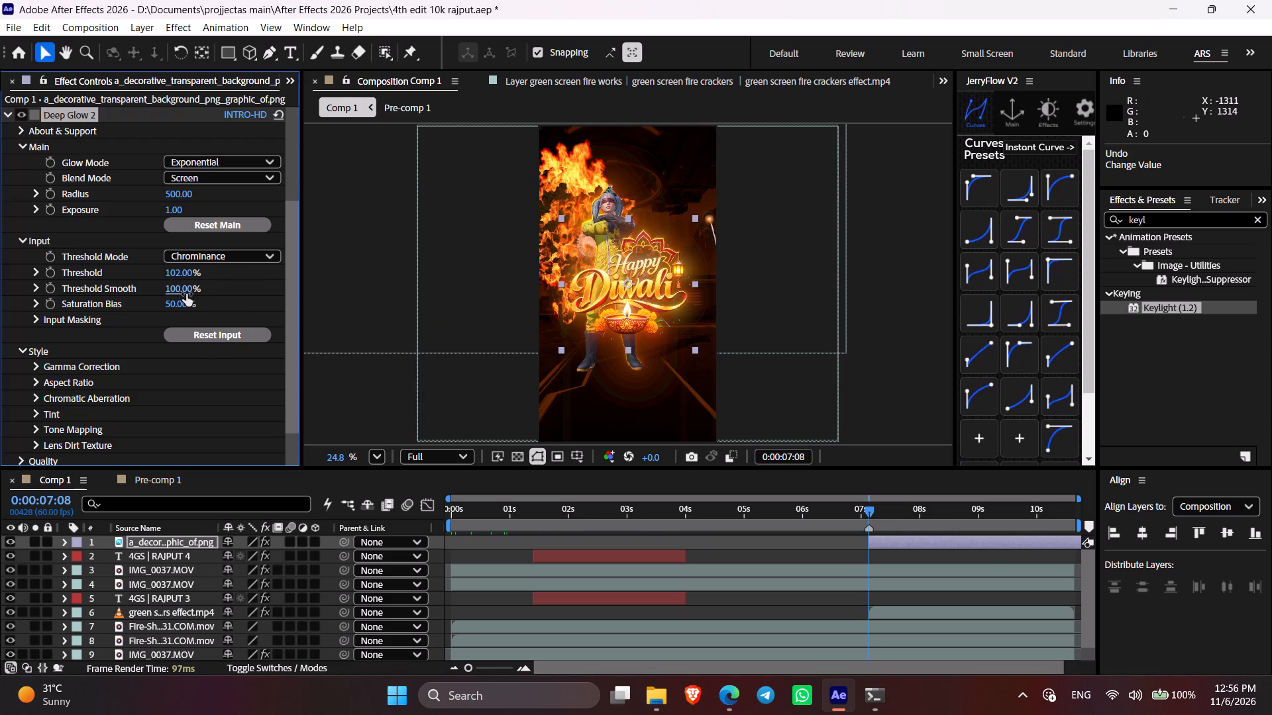
Set Deep Glow 2's Threshold Smooth to 35% and Threshold to 110%, and save the project.
{"action": "left_click_drag", "start_coordinate": [186, 294], "coordinate": [131, 285]}
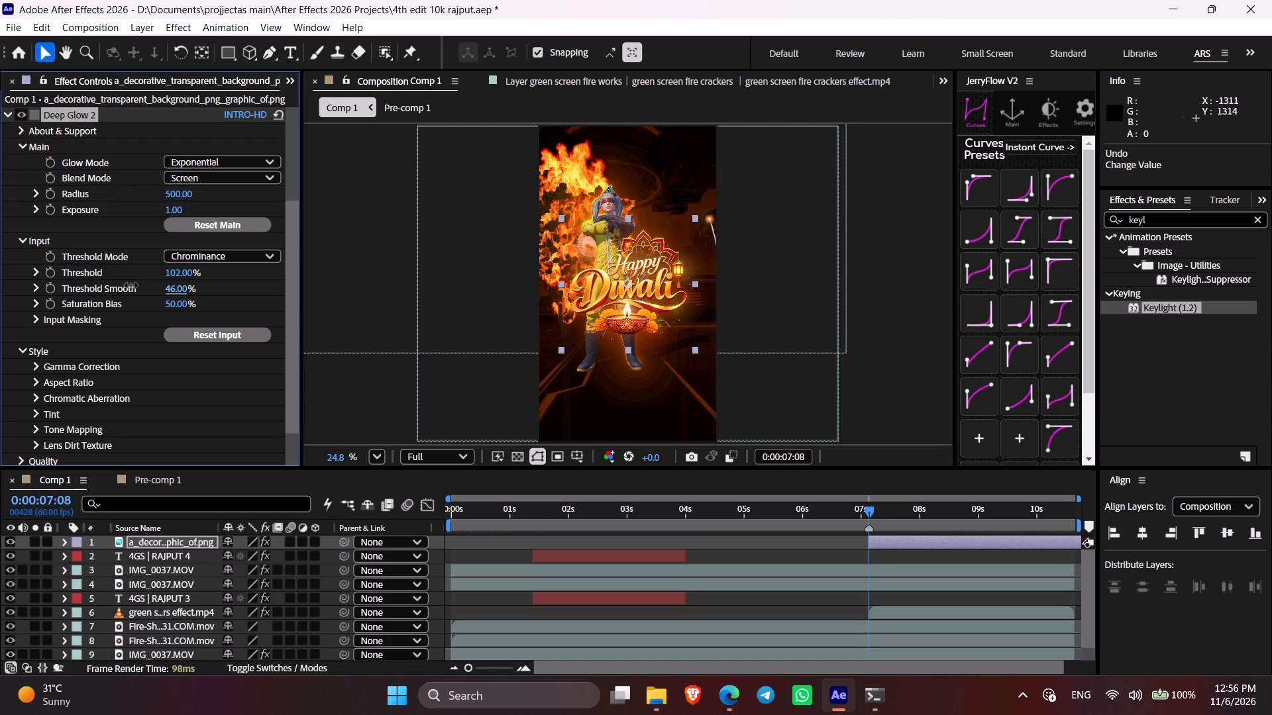
{"action": "left_click_drag", "start_coordinate": [131, 285], "coordinate": [121, 285]}
{"action": "left_click_drag", "start_coordinate": [178, 273], "coordinate": [190, 274]}
{"action": "key", "text": "ctrl+s"}
Compare the Happy Diwali title with Deep Glow 2 switched off and on.
{"action": "left_click", "coordinate": [22, 116]}
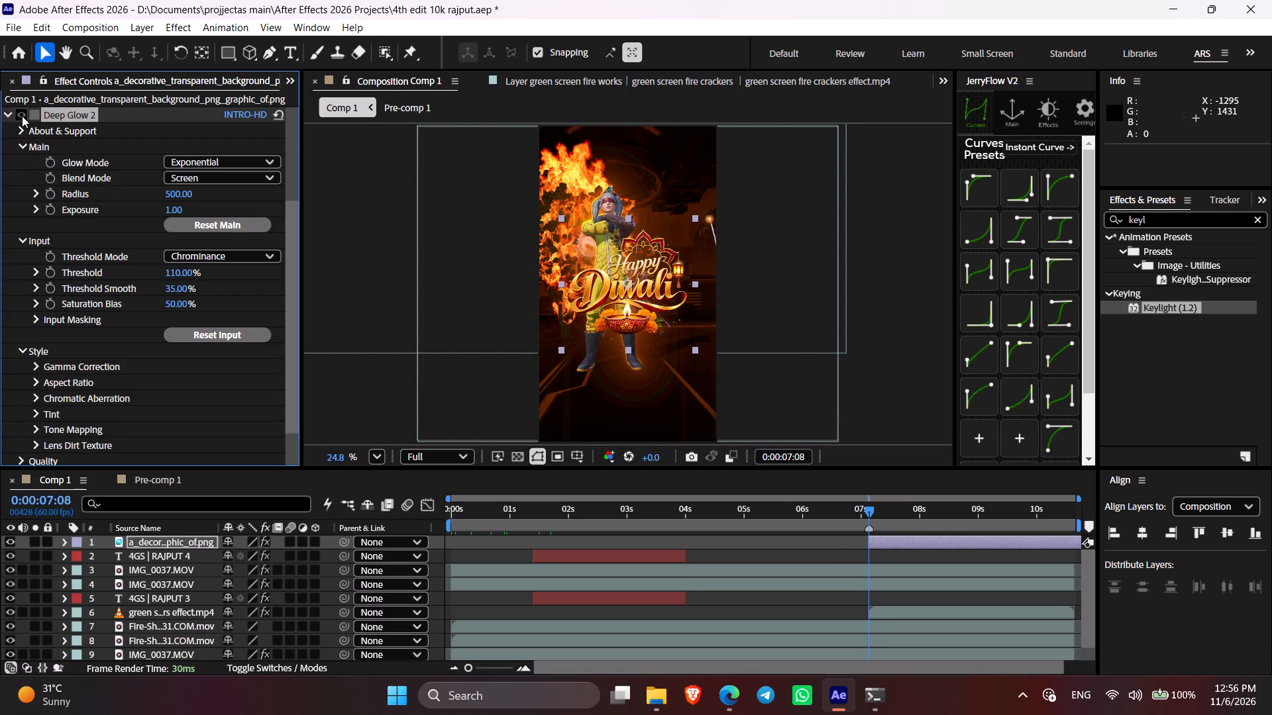
{"action": "left_click", "coordinate": [22, 116]}
{"action": "left_click", "coordinate": [25, 115]}
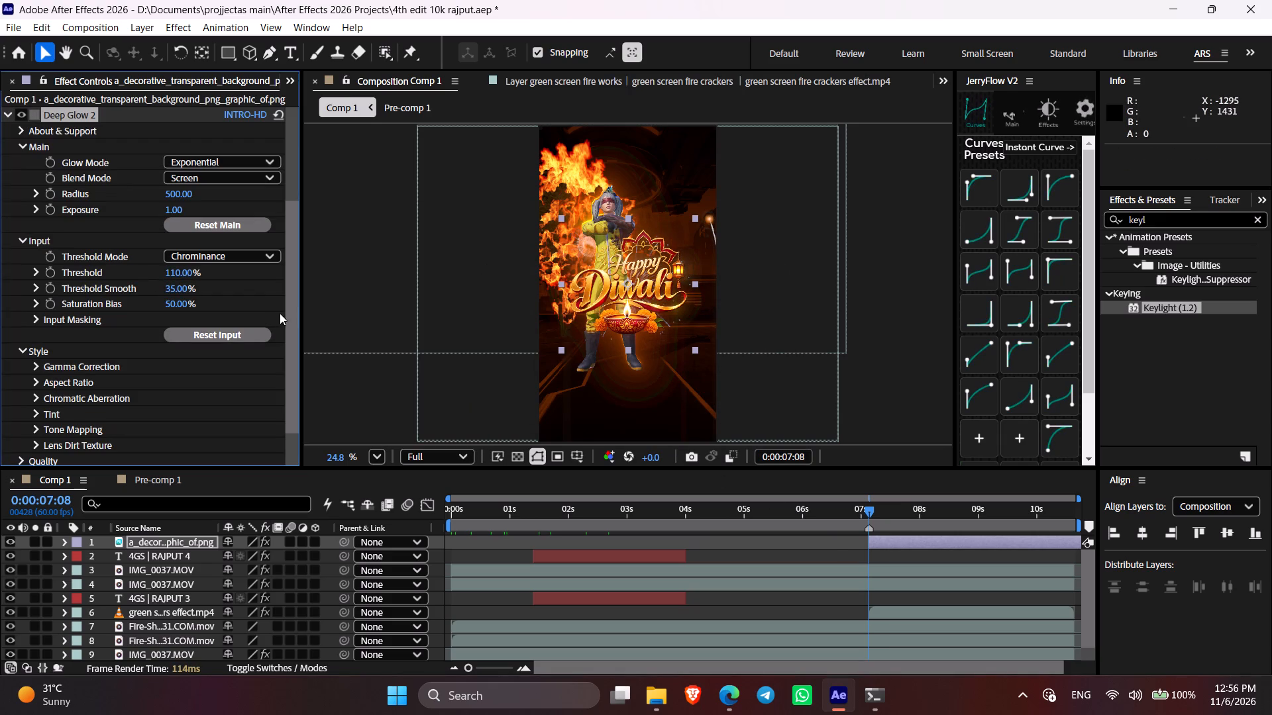
Set the Drop Shadow Opacity on the Happy Diwali layer to 100% and save the project.
{"action": "left_click_drag", "start_coordinate": [288, 313], "coordinate": [282, 161]}
{"action": "left_click_drag", "start_coordinate": [174, 154], "coordinate": [277, 154]}
{"action": "left_click_drag", "start_coordinate": [173, 144], "coordinate": [175, 144]}
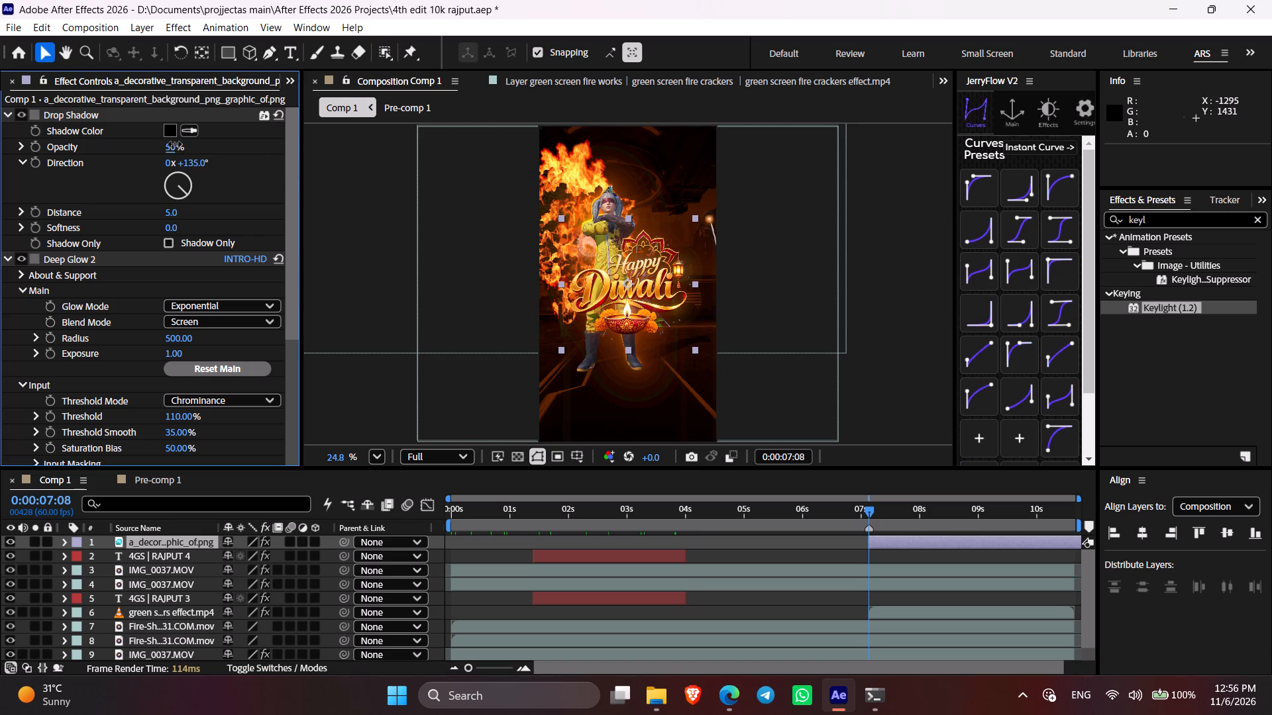
{"action": "left_click_drag", "start_coordinate": [175, 144], "coordinate": [533, 150]}
{"action": "key", "text": "ctrl+s"}
Preview the Happy Diwali title over the footage up to 0:00:08:14 and save the project.
{"action": "left_click", "coordinate": [847, 608]}
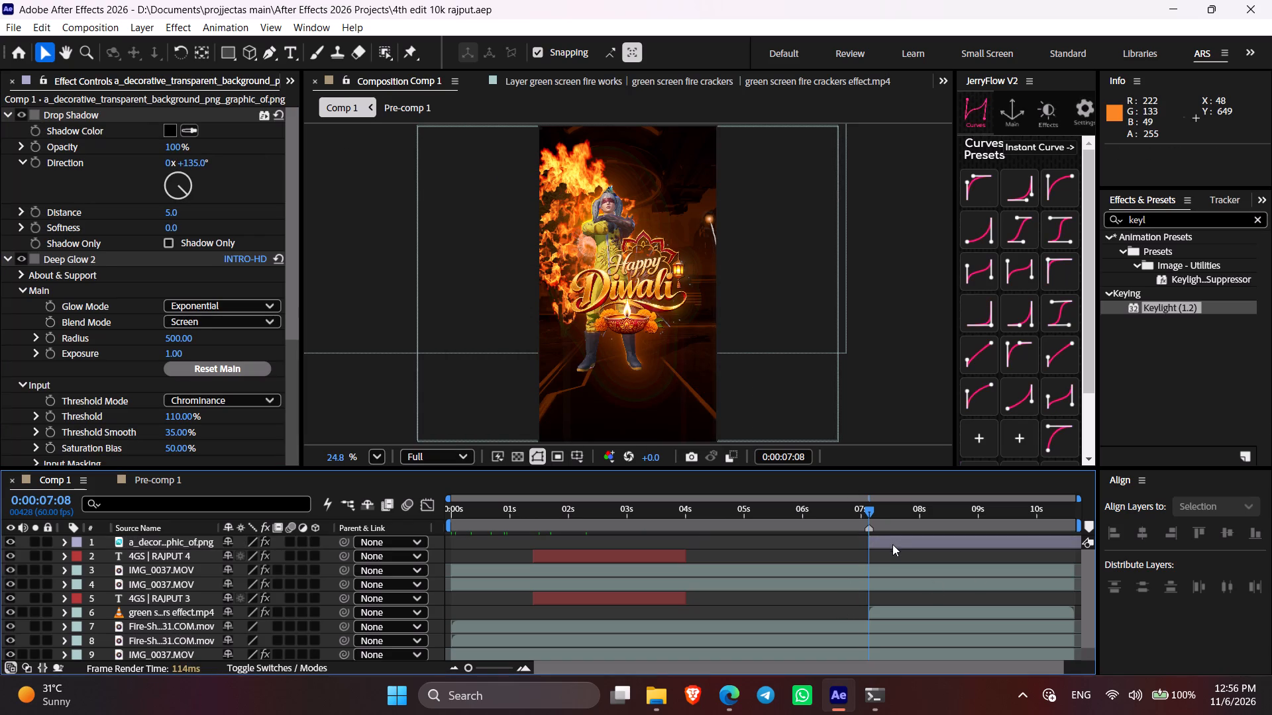
{"action": "left_click_drag", "start_coordinate": [890, 514], "coordinate": [914, 520]}
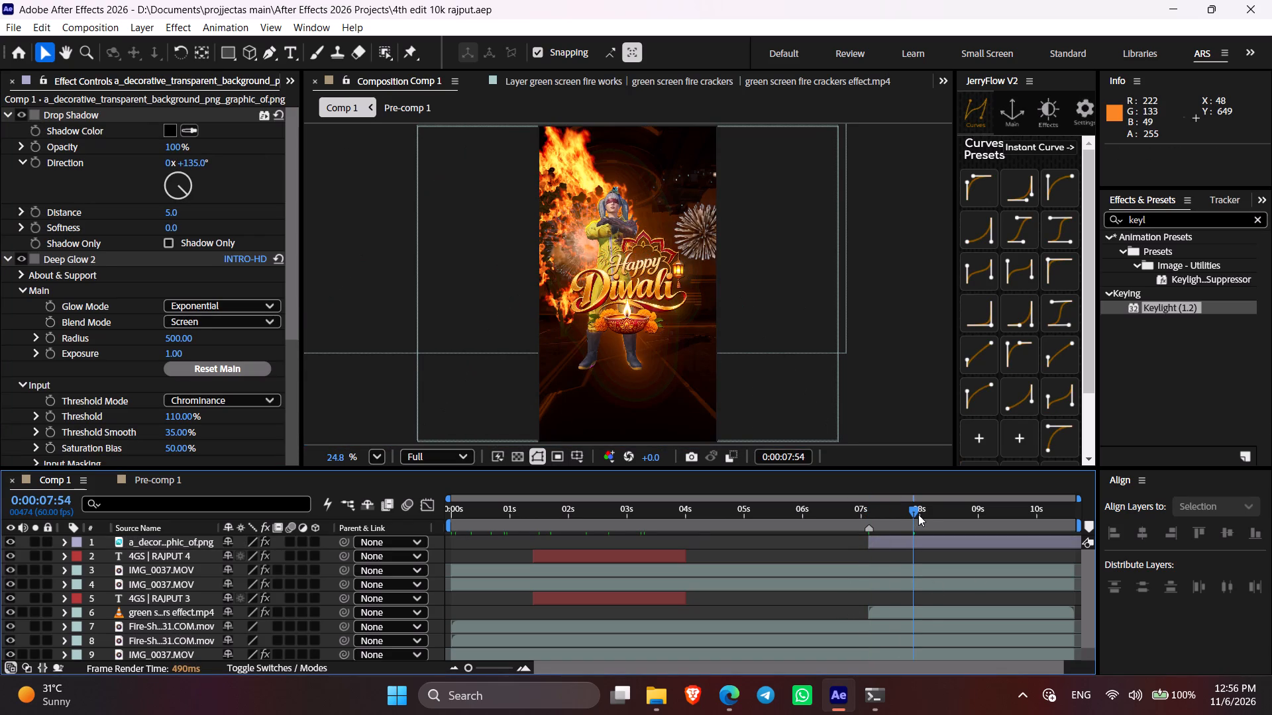
{"action": "left_click_drag", "start_coordinate": [924, 515], "coordinate": [933, 518]}
{"action": "left_click", "coordinate": [940, 546]}
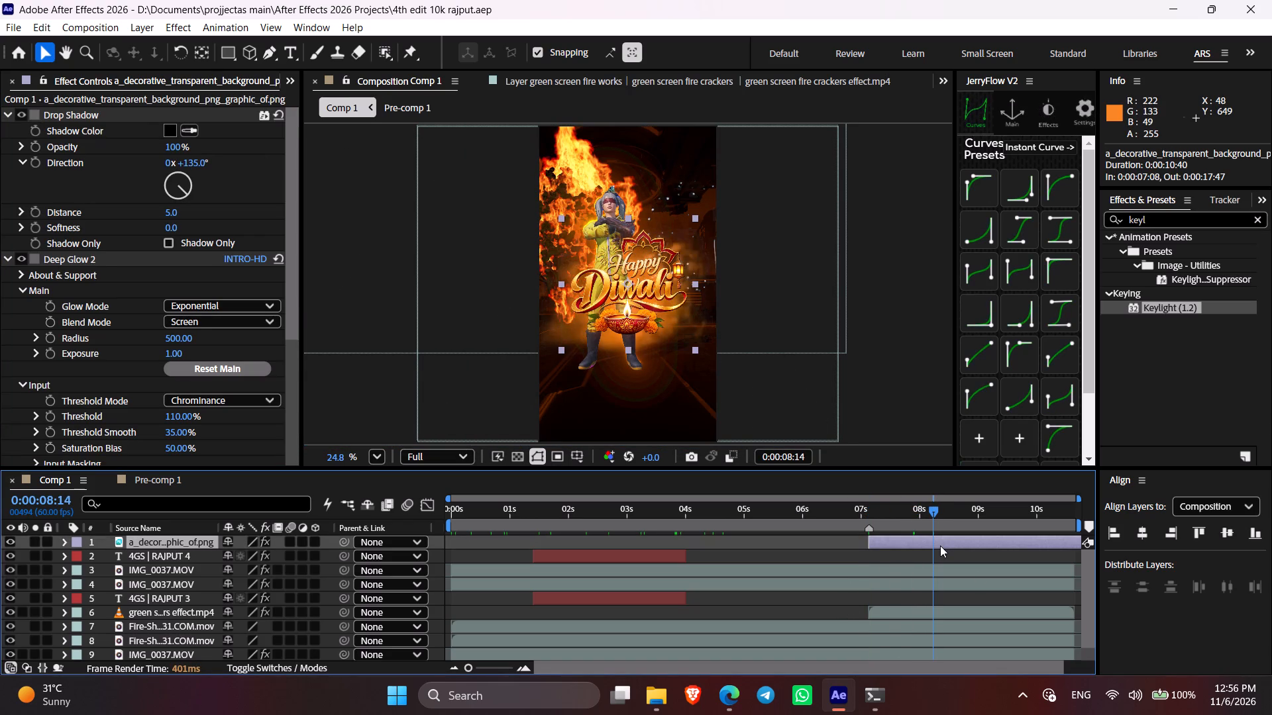
{"action": "key", "text": "ctrl+a"}
{"action": "left_click", "coordinate": [916, 558]}
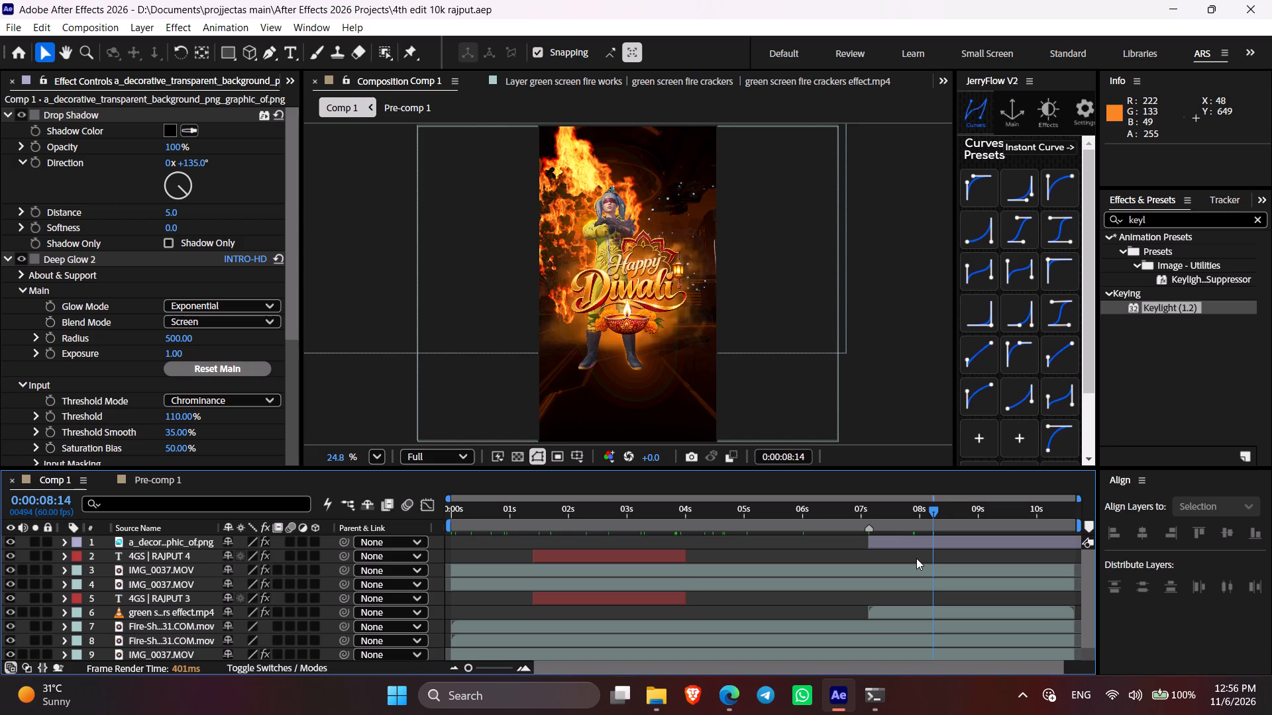
{"action": "key", "text": "ctrl+s"}
{"action": "left_click", "coordinate": [843, 553]}
{"action": "key", "text": "ctrl+s"}
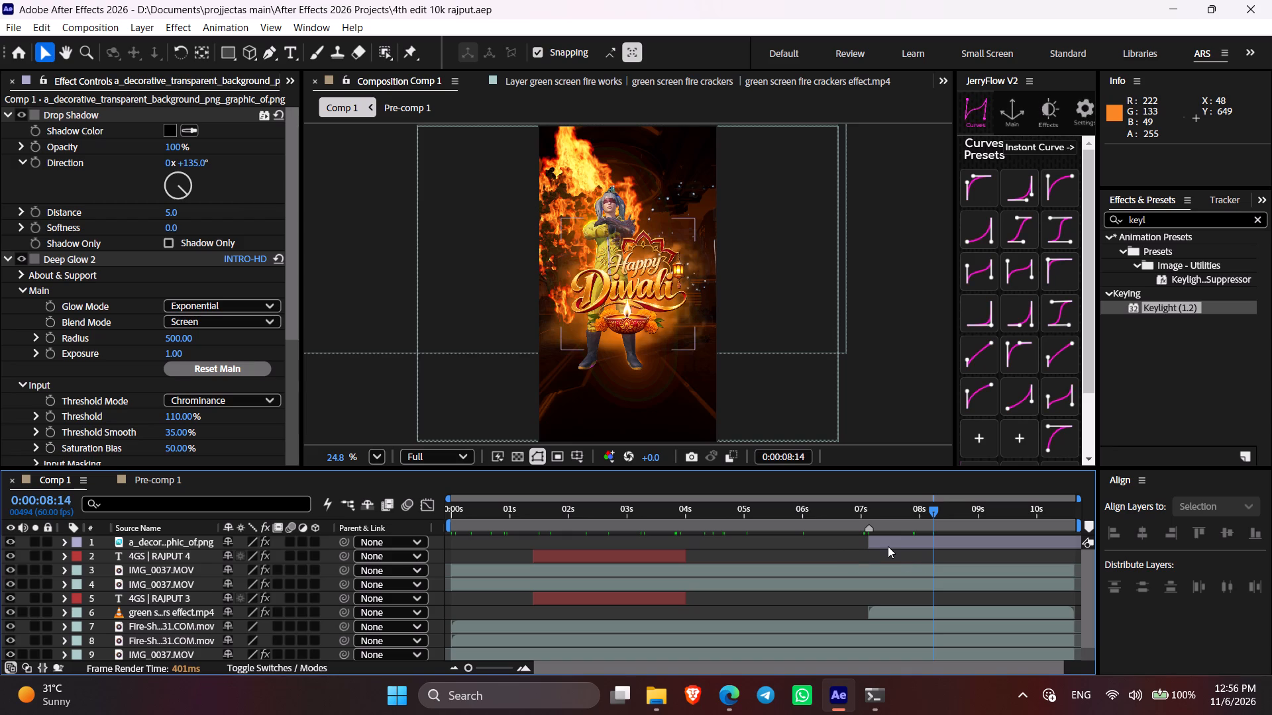
Scrub between about 0:00:07:45 and 0:00:08:12 to examine the title against the fire and fireworks.
{"action": "left_click", "coordinate": [888, 546]}
{"action": "key", "text": "v"}
{"action": "left_click", "coordinate": [888, 546]}
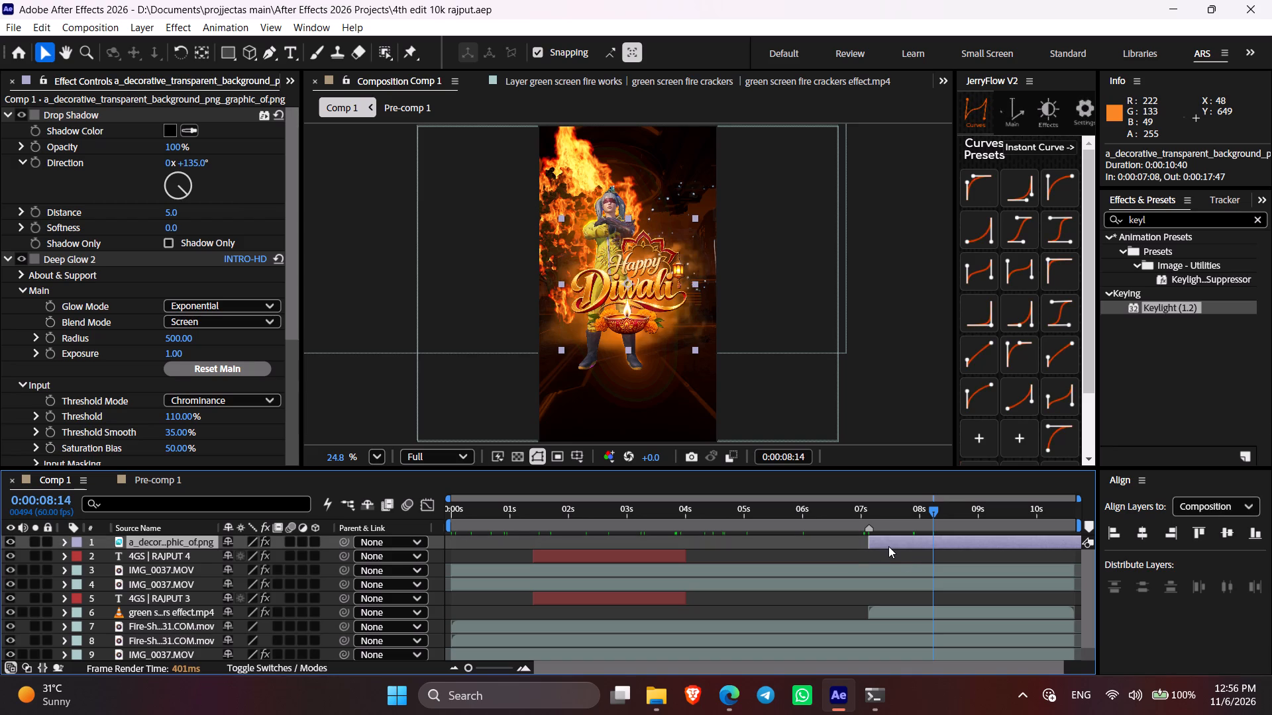
{"action": "left_click_drag", "start_coordinate": [899, 515], "coordinate": [911, 516]}
{"action": "left_click", "coordinate": [912, 516]}
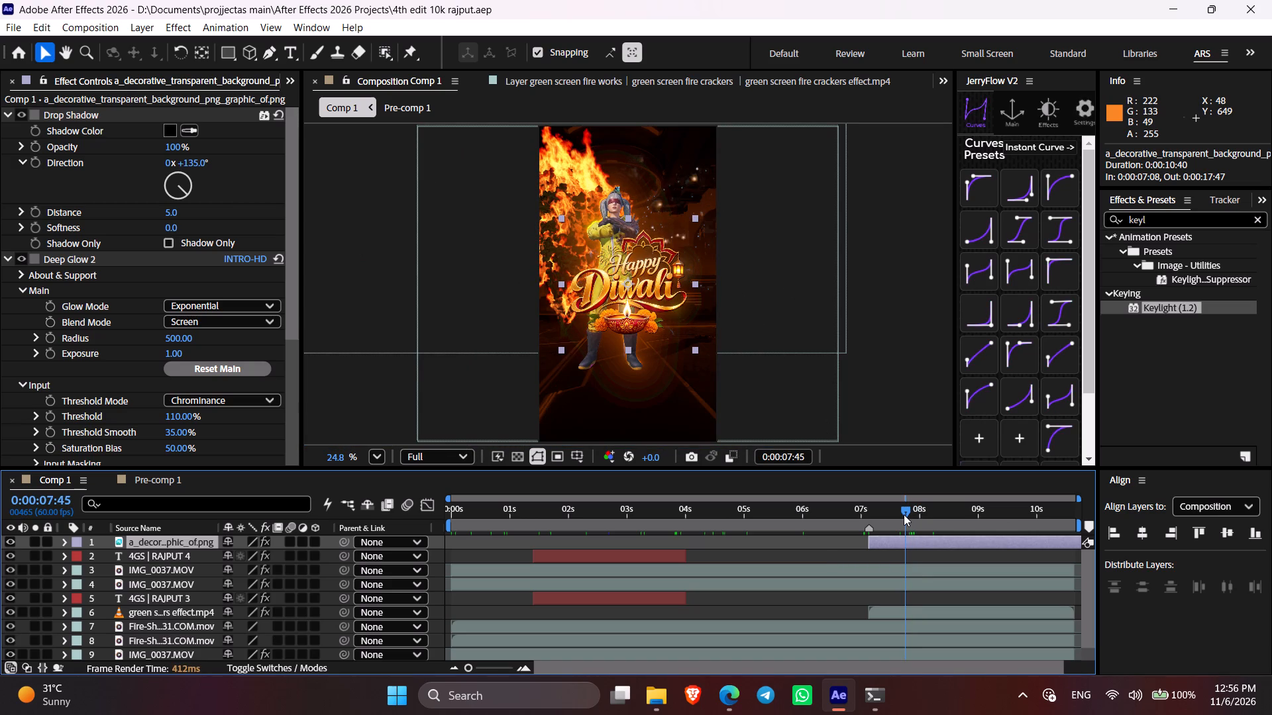
{"action": "left_click_drag", "start_coordinate": [904, 514], "coordinate": [914, 517]}
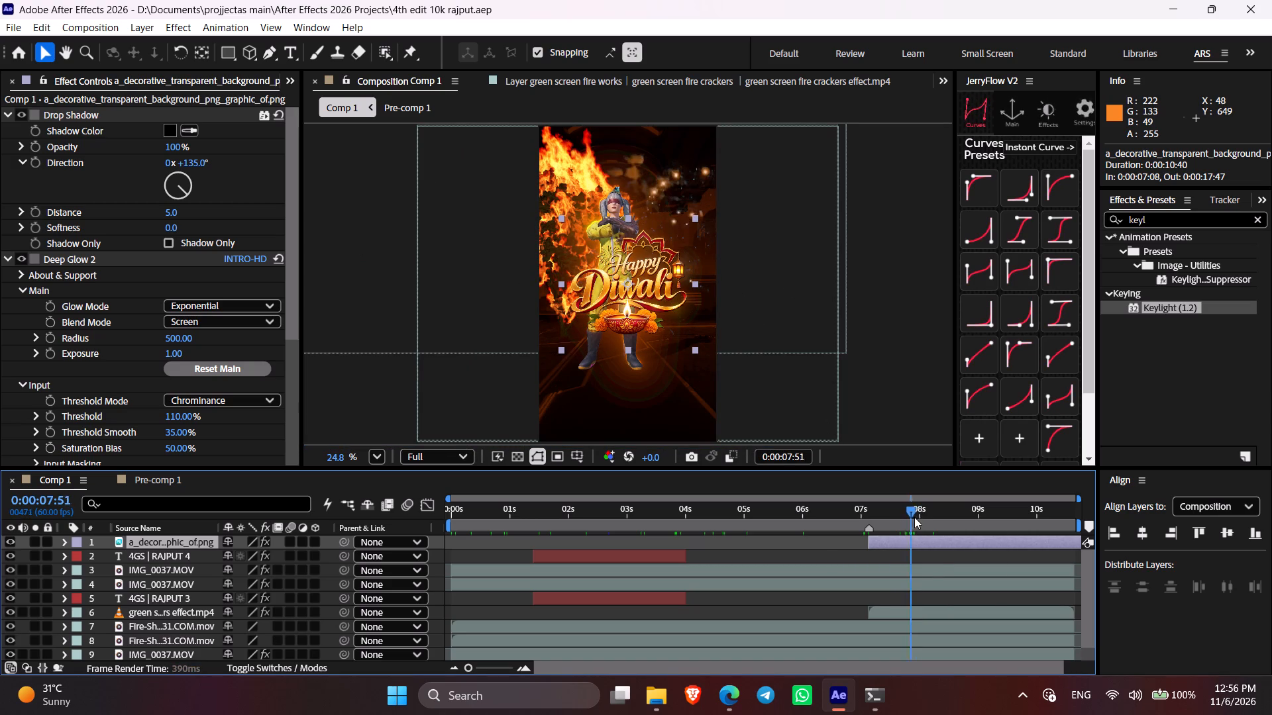
{"action": "left_click_drag", "start_coordinate": [914, 517], "coordinate": [908, 520]}
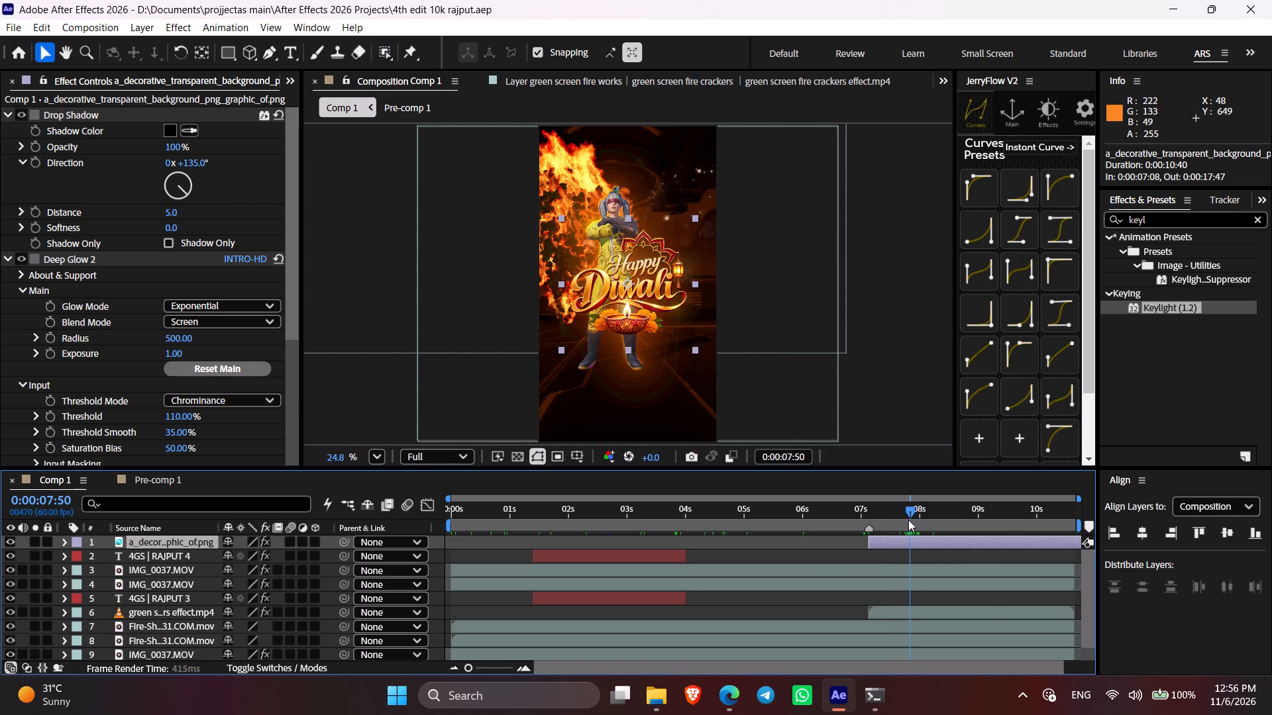
{"action": "left_click_drag", "start_coordinate": [908, 520], "coordinate": [910, 520]}
{"action": "left_click", "coordinate": [914, 511]}
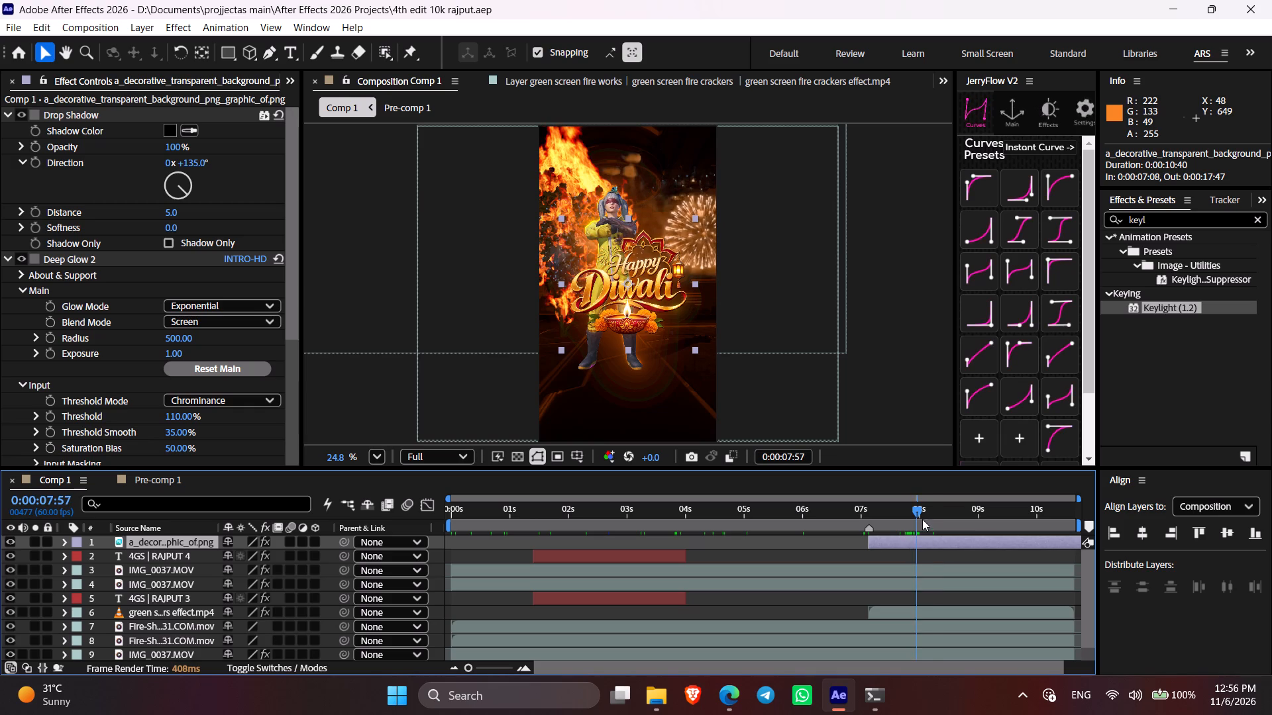
{"action": "left_click_drag", "start_coordinate": [922, 519], "coordinate": [931, 520]}
{"action": "left_click", "coordinate": [922, 542]}
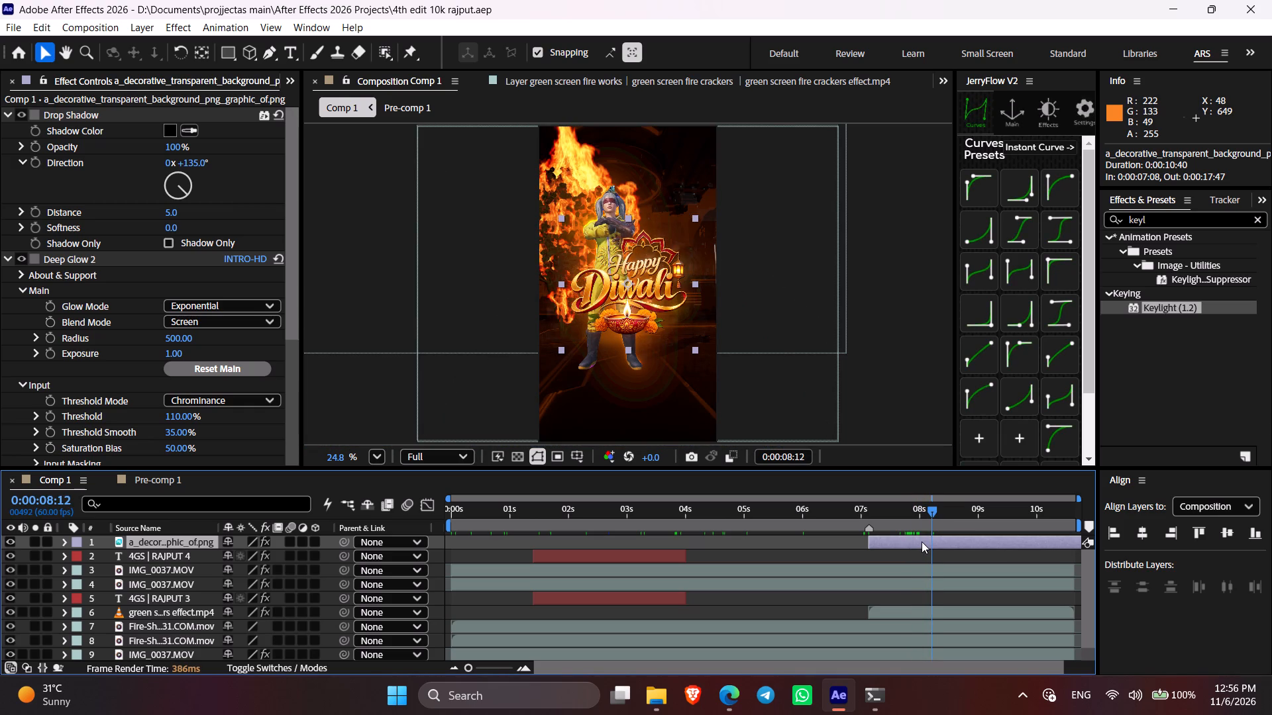
Apply the Turbulent Displace effect to the Happy Diwali title layer and solo that layer.
{"action": "left_click", "coordinate": [901, 512]}
{"action": "left_click", "coordinate": [914, 542]}
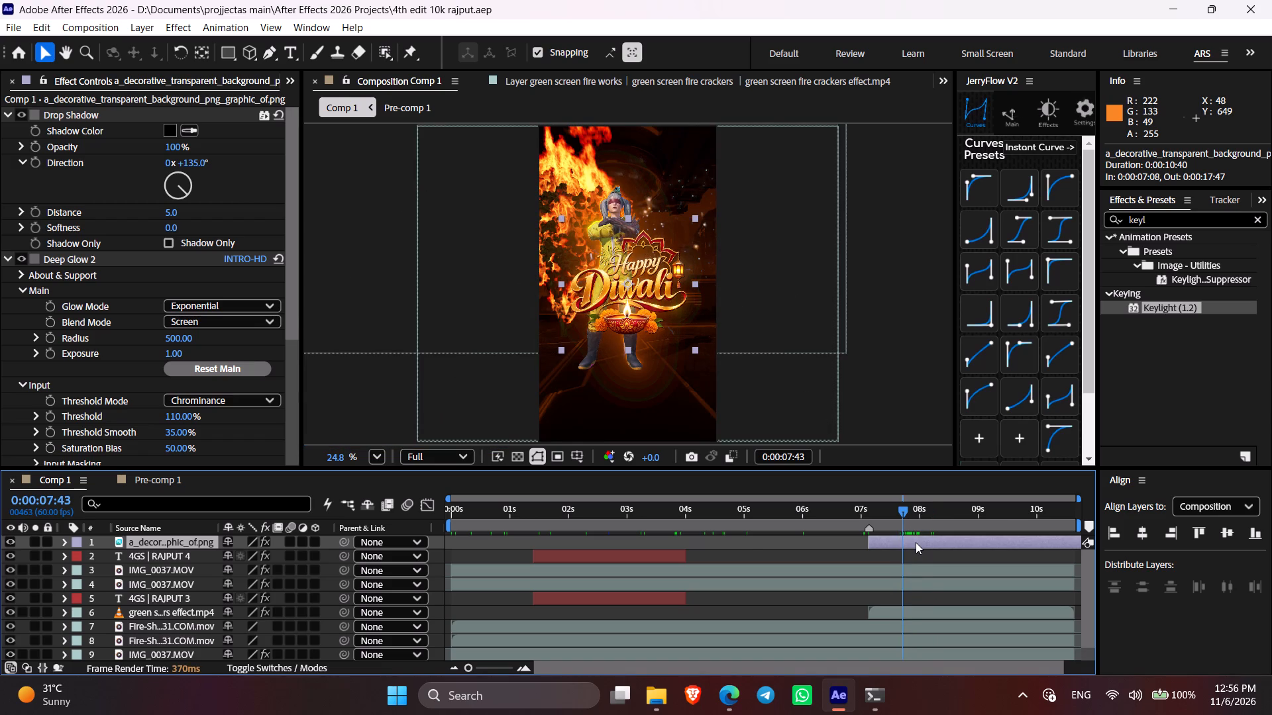
{"action": "key", "text": "ctrl+space"}
{"action": "type", "text": "tur"}
{"action": "key", "text": "b"}
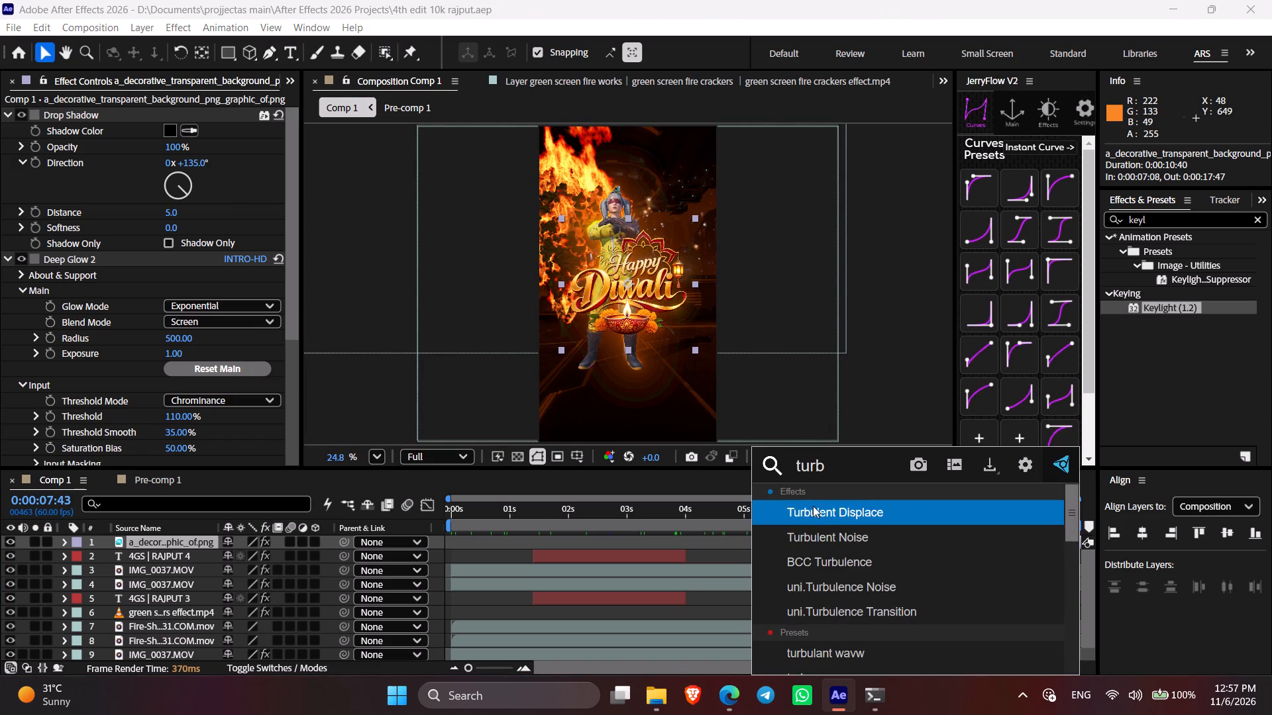
{"action": "left_click", "coordinate": [831, 516]}
{"action": "left_click", "coordinate": [32, 537]}
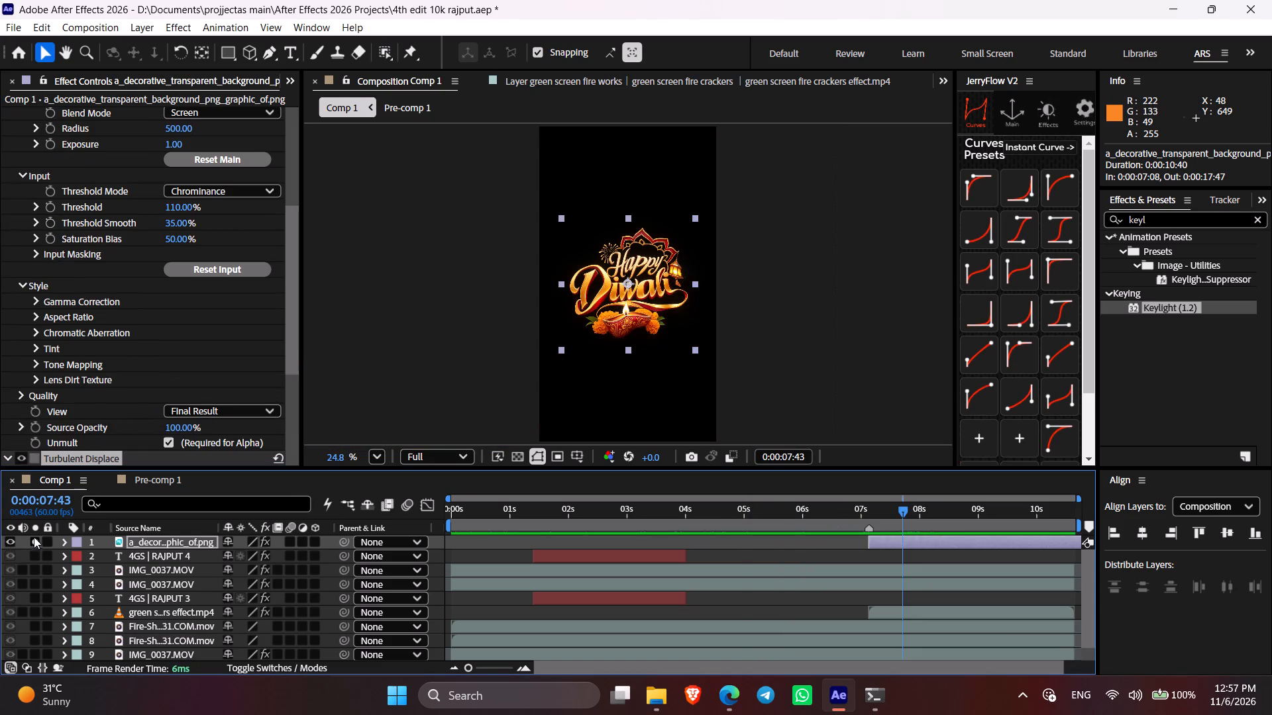
Set the Turbulent Displace Amount to 10 and scrub the soloed title to check the distortion.
{"action": "left_click_drag", "start_coordinate": [295, 305], "coordinate": [298, 436]}
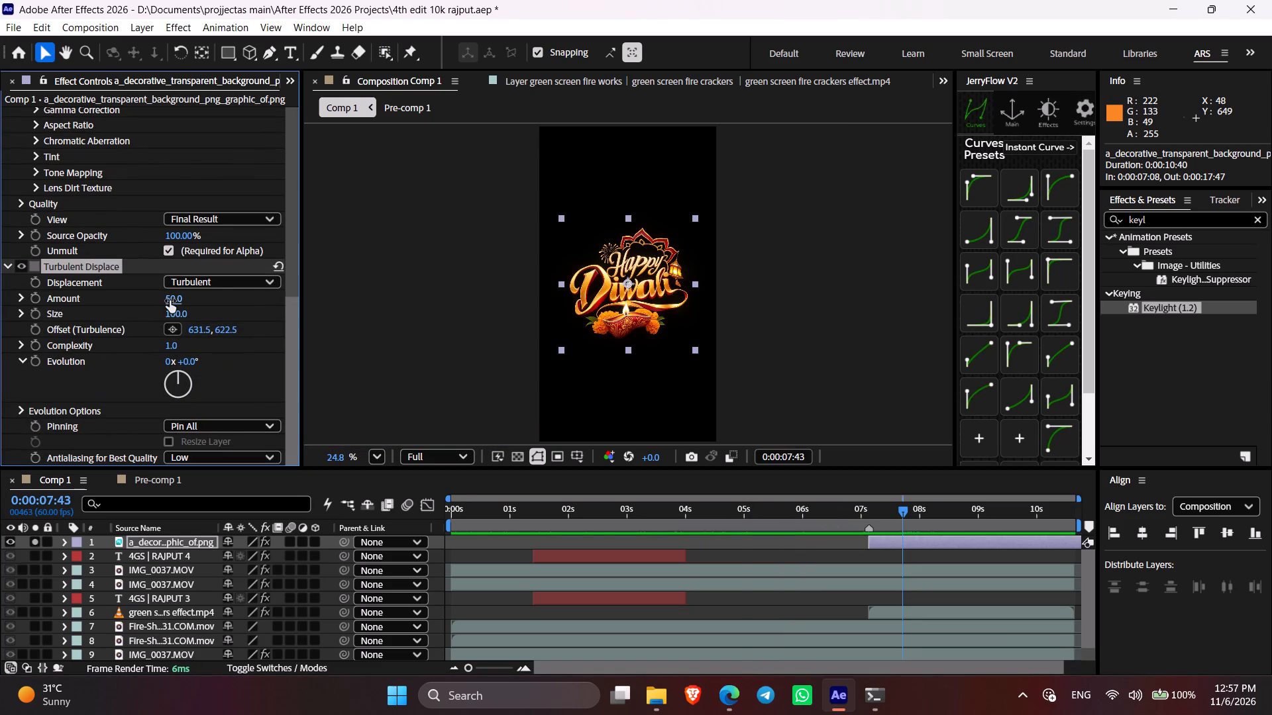
{"action": "left_click", "coordinate": [170, 301]}
{"action": "key", "text": "1"}
{"action": "key", "text": "0"}
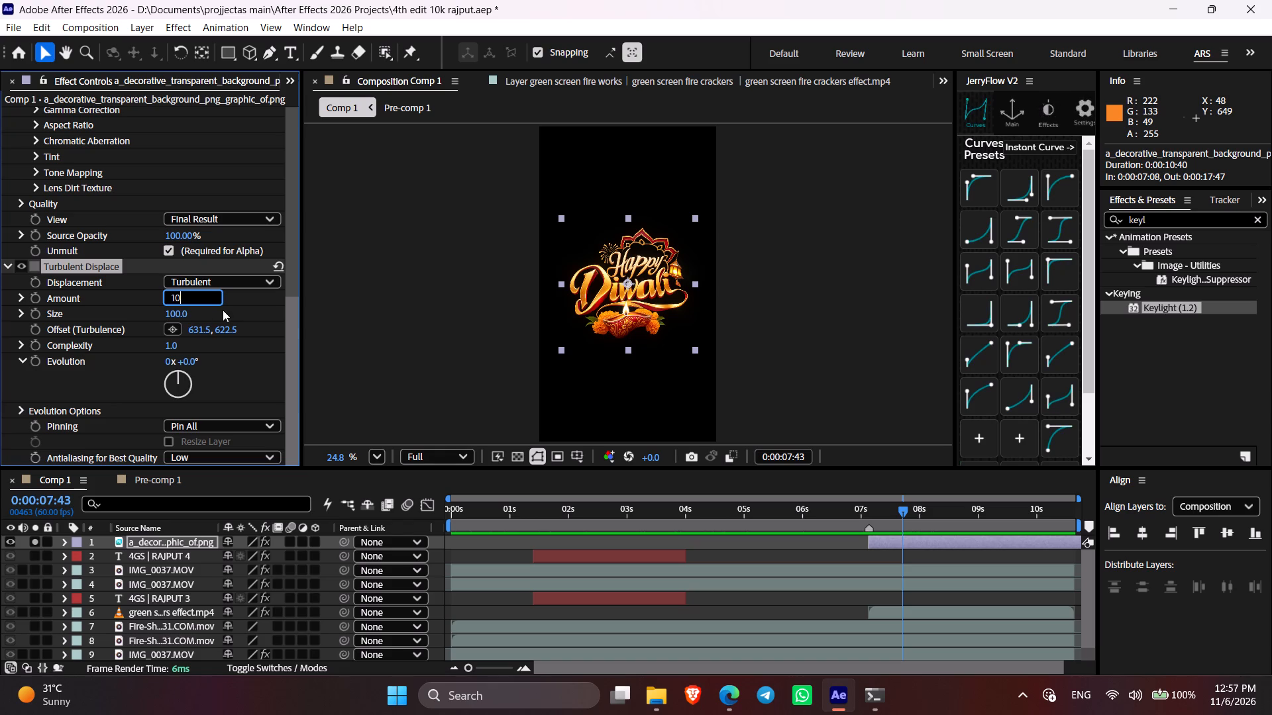
{"action": "left_click", "coordinate": [223, 310]}
{"action": "left_click_drag", "start_coordinate": [907, 515], "coordinate": [898, 510]}
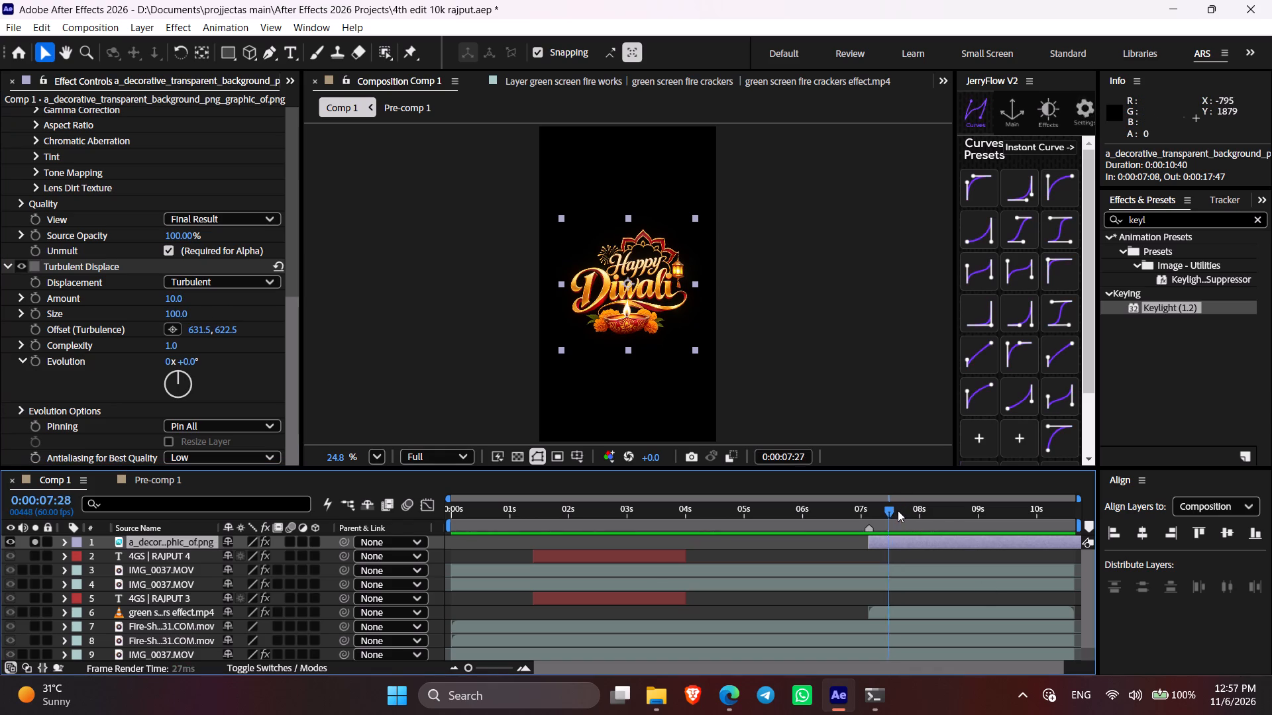
{"action": "left_click_drag", "start_coordinate": [898, 510], "coordinate": [920, 518]}
Keyframe Turbulent Displace Evolution from 0° at the title's start, 0:00:07:08, to about 341° at 0:00:10:39.
{"action": "key", "text": "i"}
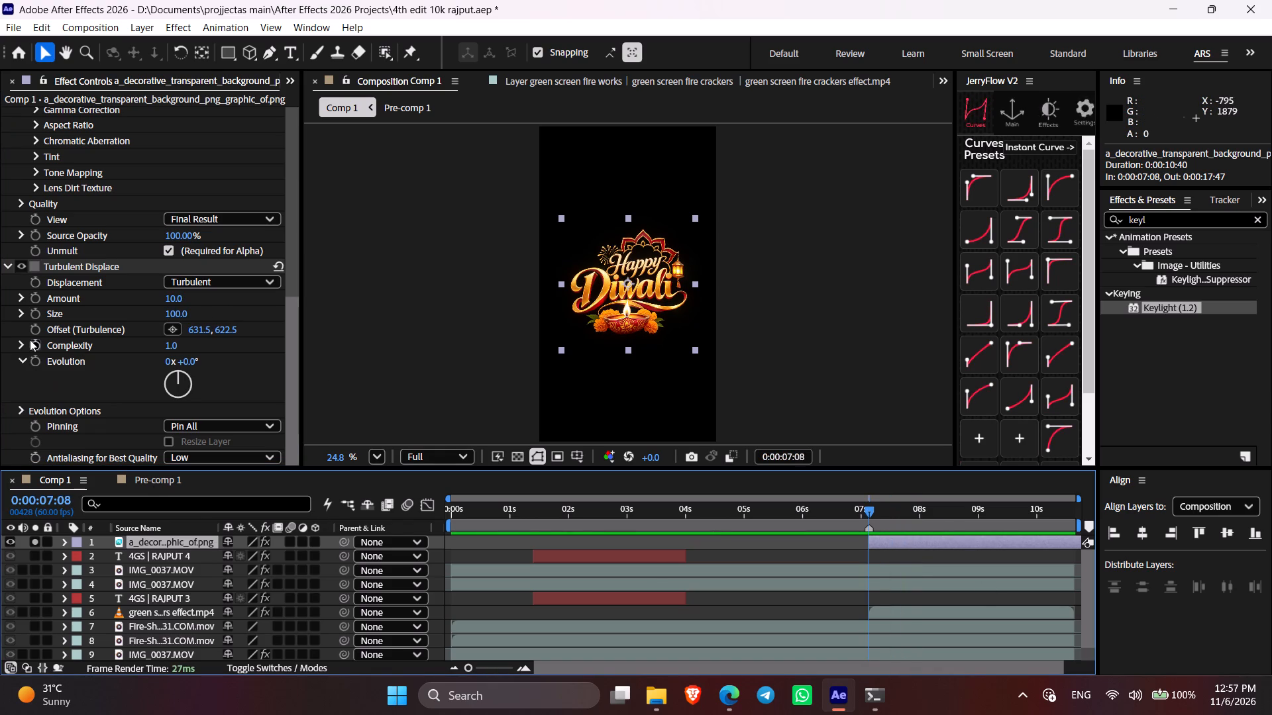
{"action": "left_click", "coordinate": [38, 361]}
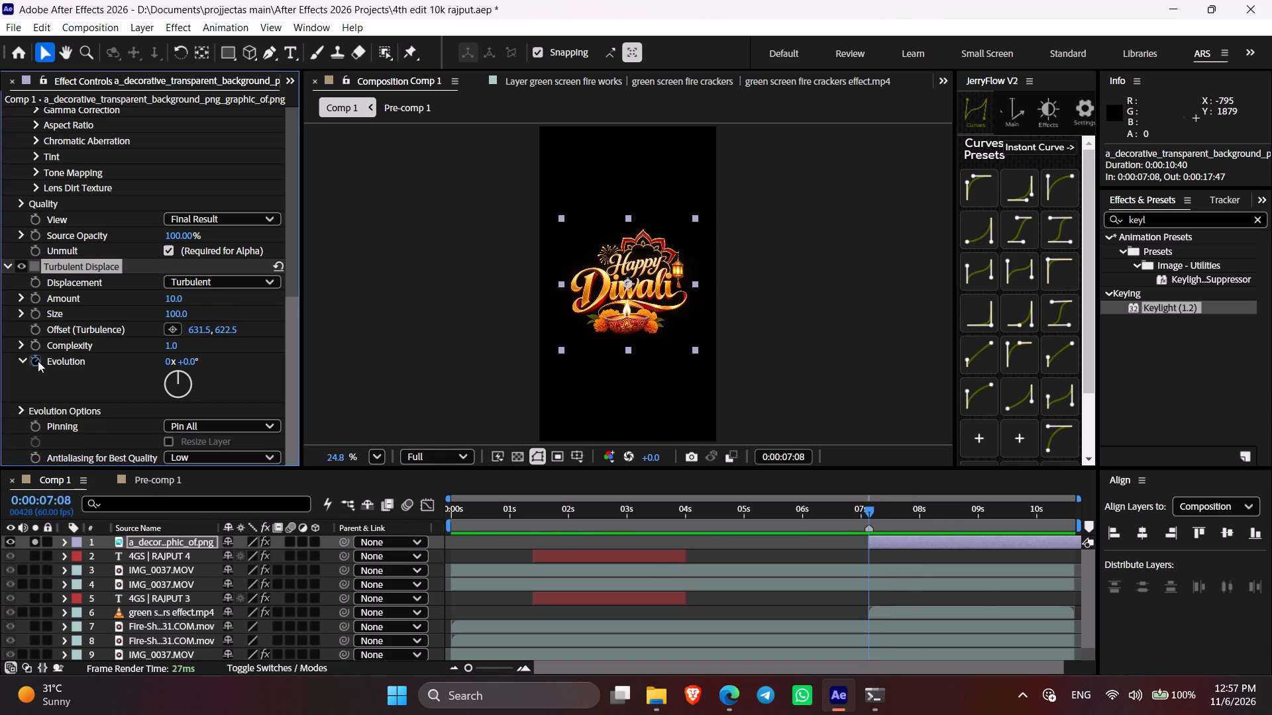
{"action": "left_click_drag", "start_coordinate": [1024, 517], "coordinate": [1253, 527]}
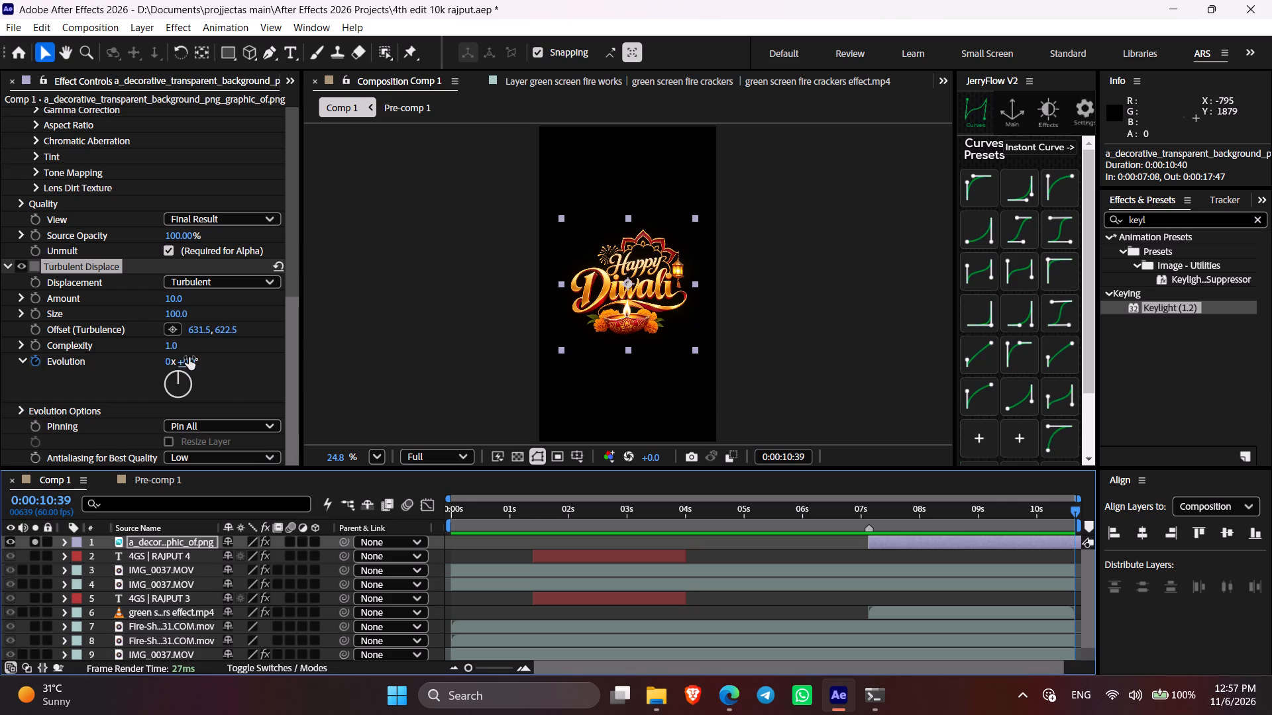
{"action": "left_click_drag", "start_coordinate": [189, 358], "coordinate": [498, 373]}
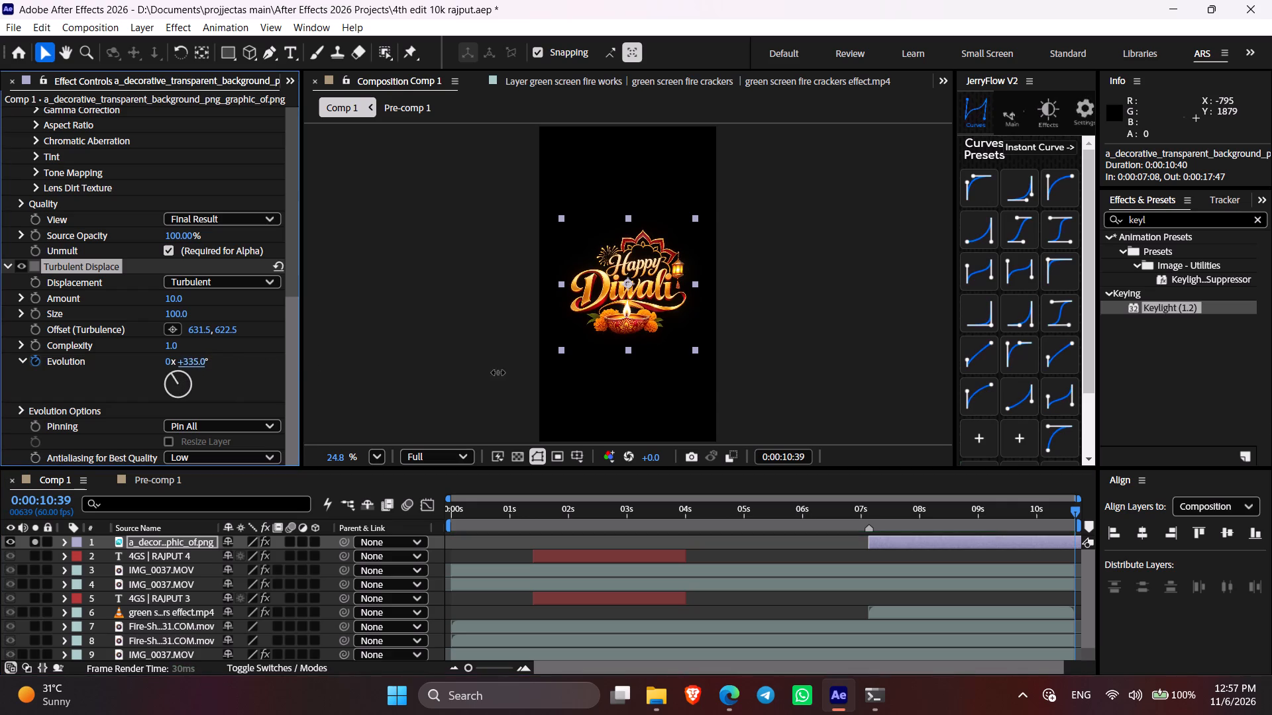
{"action": "left_click_drag", "start_coordinate": [498, 373], "coordinate": [439, 378]}
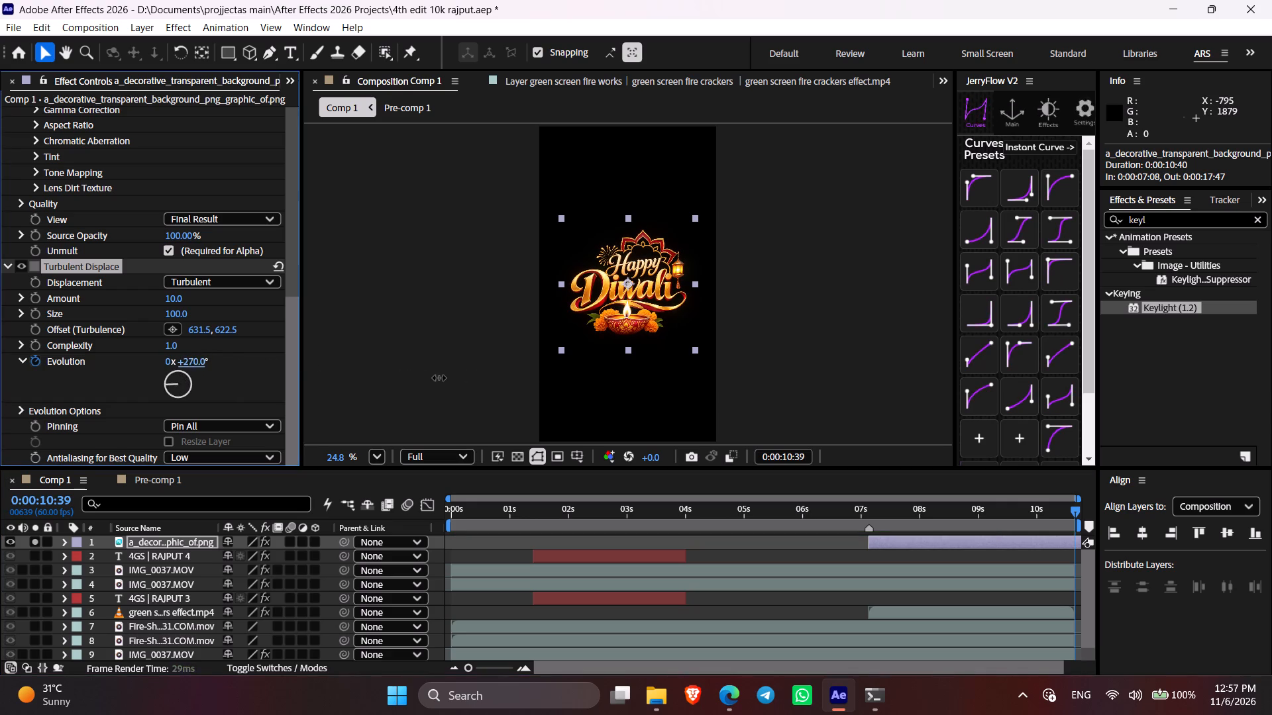
{"action": "left_click_drag", "start_coordinate": [439, 378], "coordinate": [498, 380]}
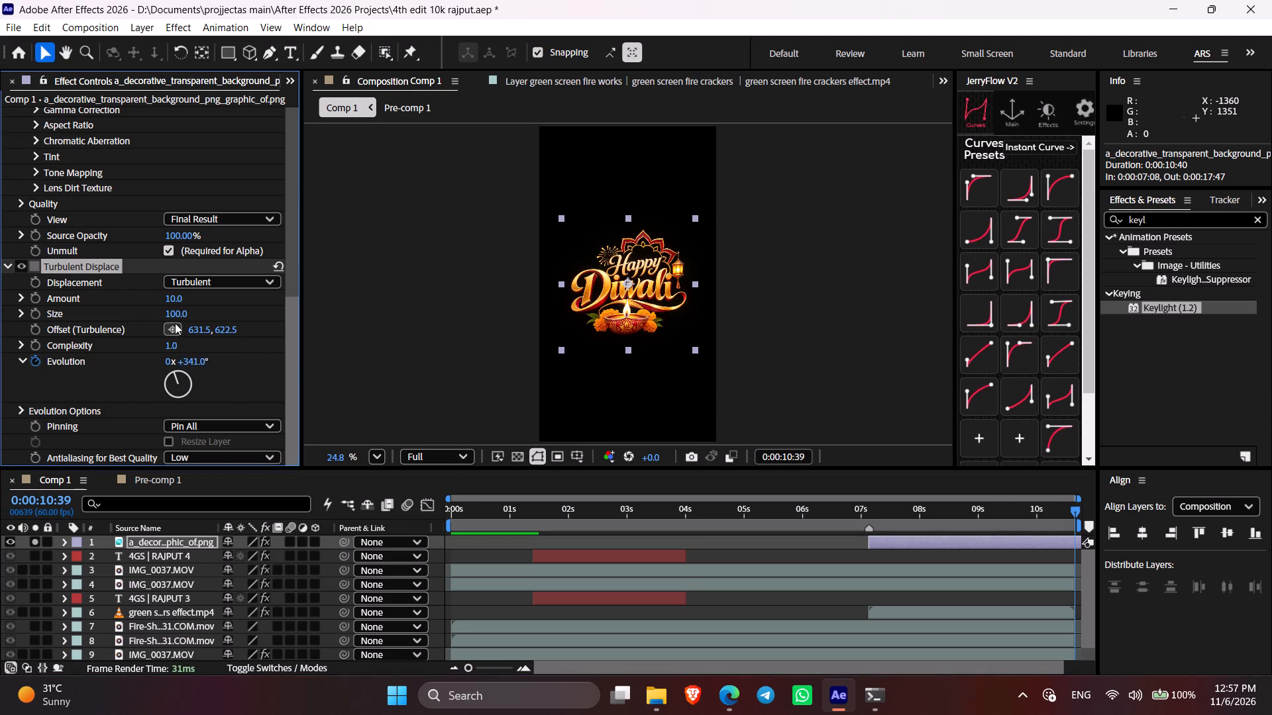
Set the Turbulent Displace Size to 50.
{"action": "left_click", "coordinate": [175, 314]}
{"action": "key", "text": "5"}
{"action": "key", "text": "0"}
{"action": "left_click", "coordinate": [203, 314]}
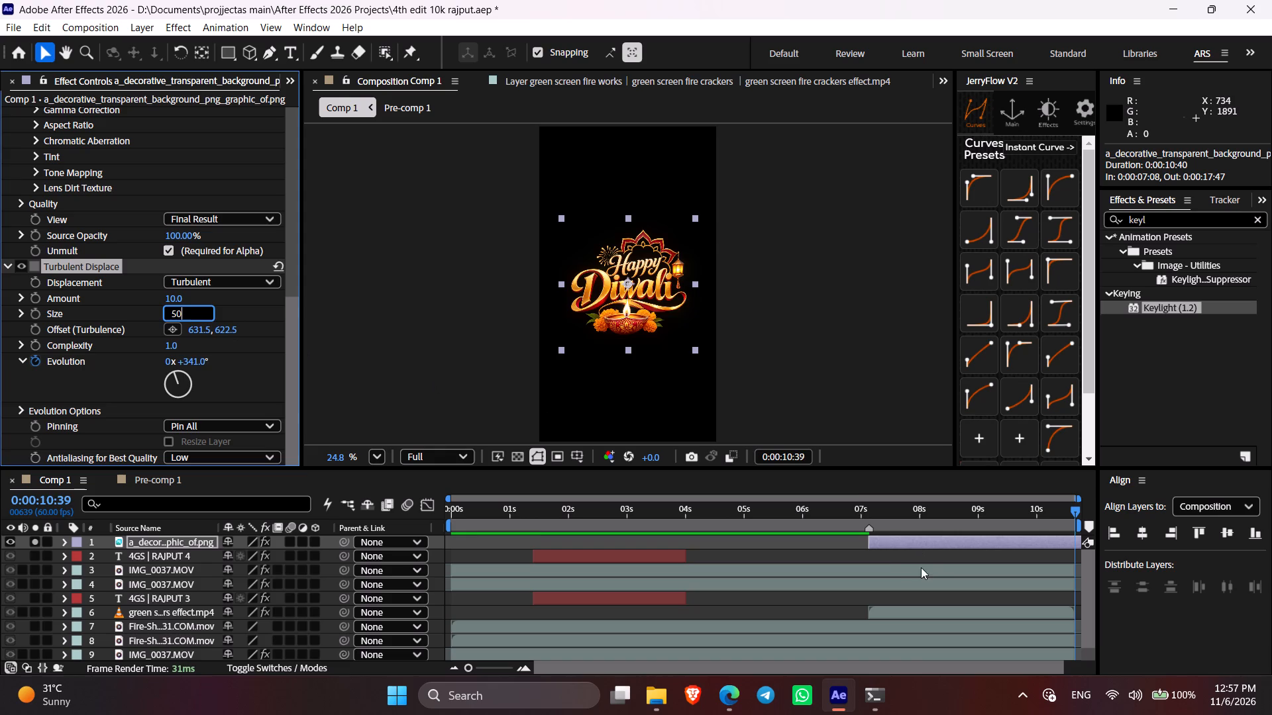
Start a preview around the title's start and lower the composition's preview resolution to Quarter.
{"action": "left_click_drag", "start_coordinate": [865, 507], "coordinate": [855, 507]}
{"action": "key", "text": "space"}
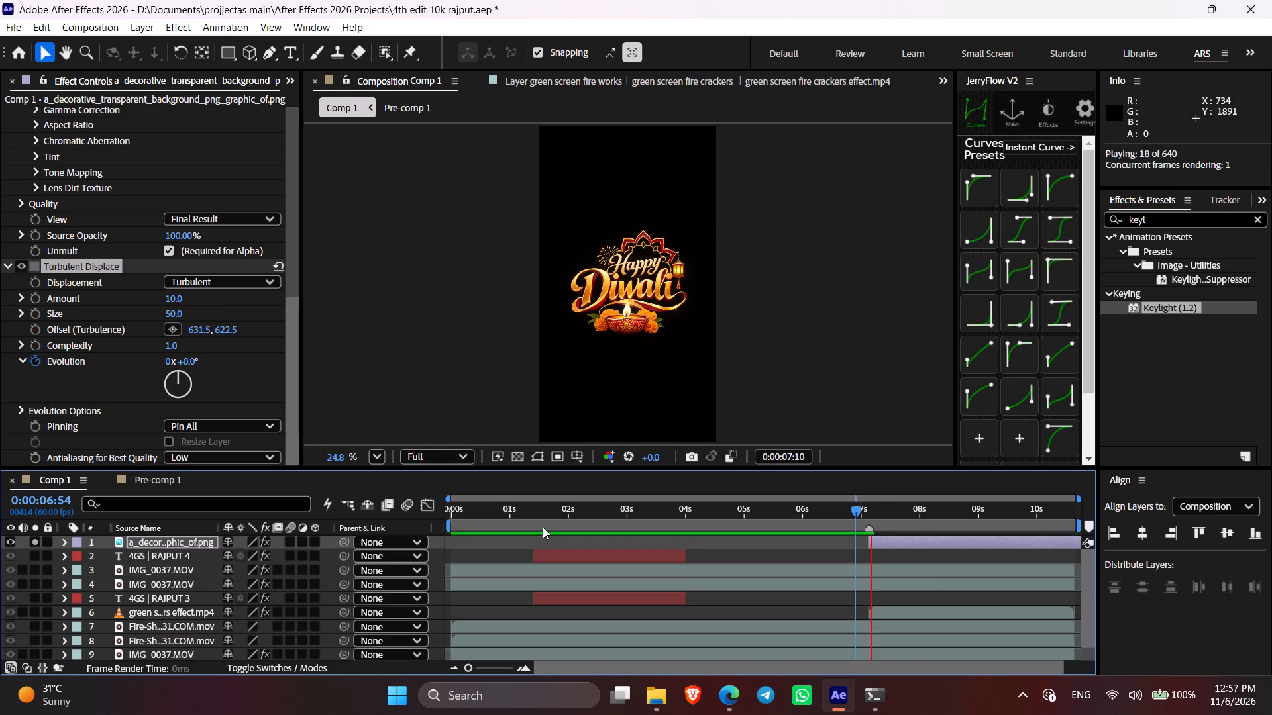
{"action": "key", "text": "space"}
{"action": "left_click_drag", "start_coordinate": [448, 461], "coordinate": [442, 564]}
Play back the soloed title from around its start to examine the turbulence animation.
{"action": "key", "text": "space"}
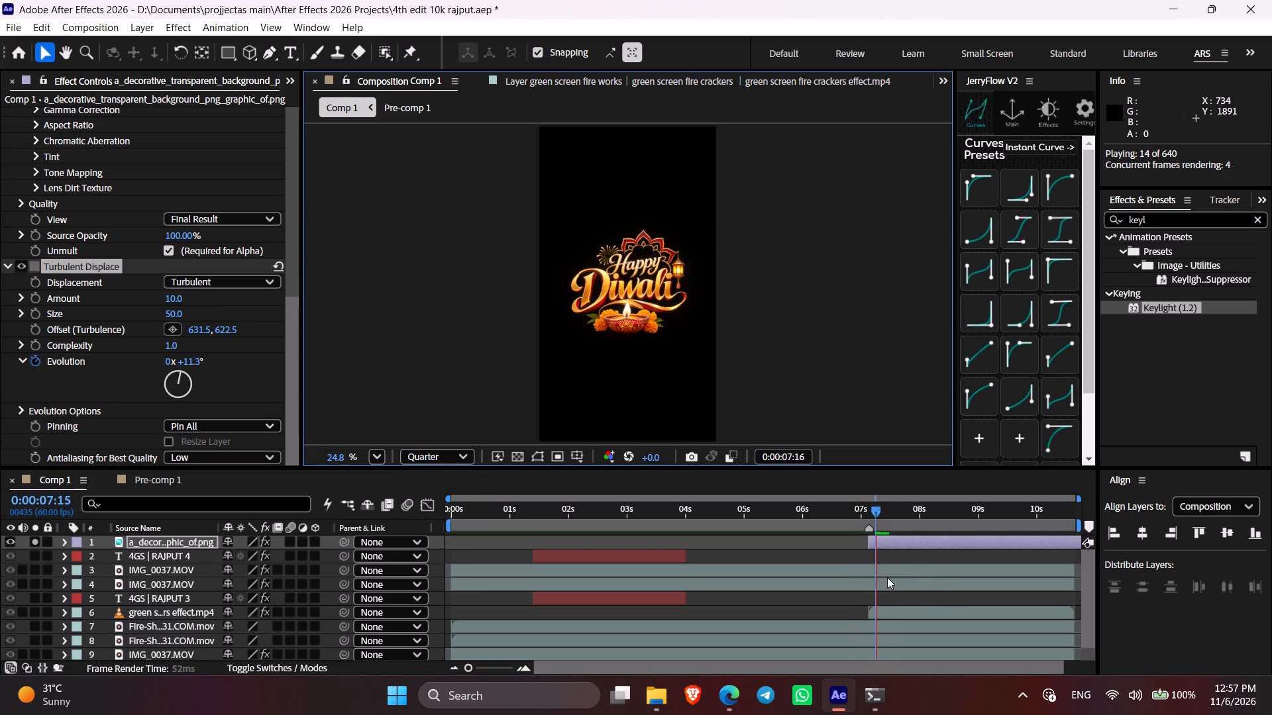
{"action": "key", "text": "space"}
{"action": "left_click_drag", "start_coordinate": [863, 508], "coordinate": [820, 508]}
{"action": "key", "text": "space"}
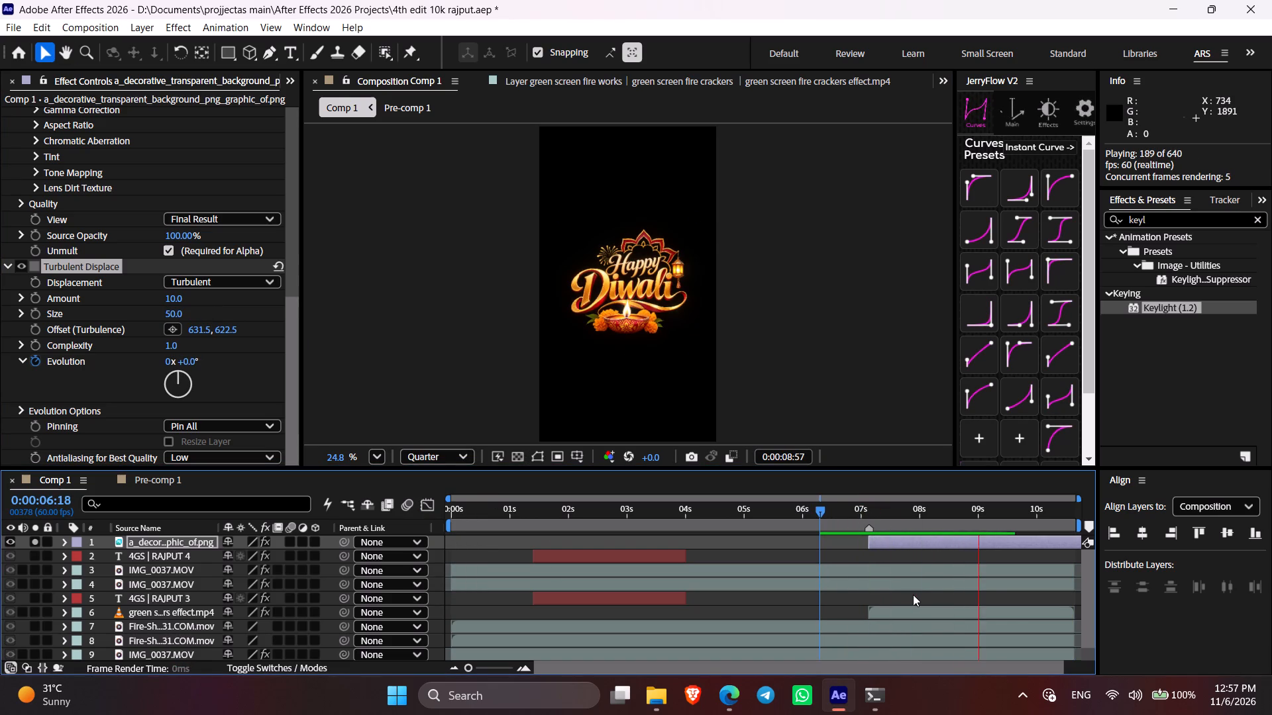
{"action": "key", "text": "space"}
{"action": "left_click_drag", "start_coordinate": [878, 512], "coordinate": [870, 507]}
{"action": "key", "text": "space"}
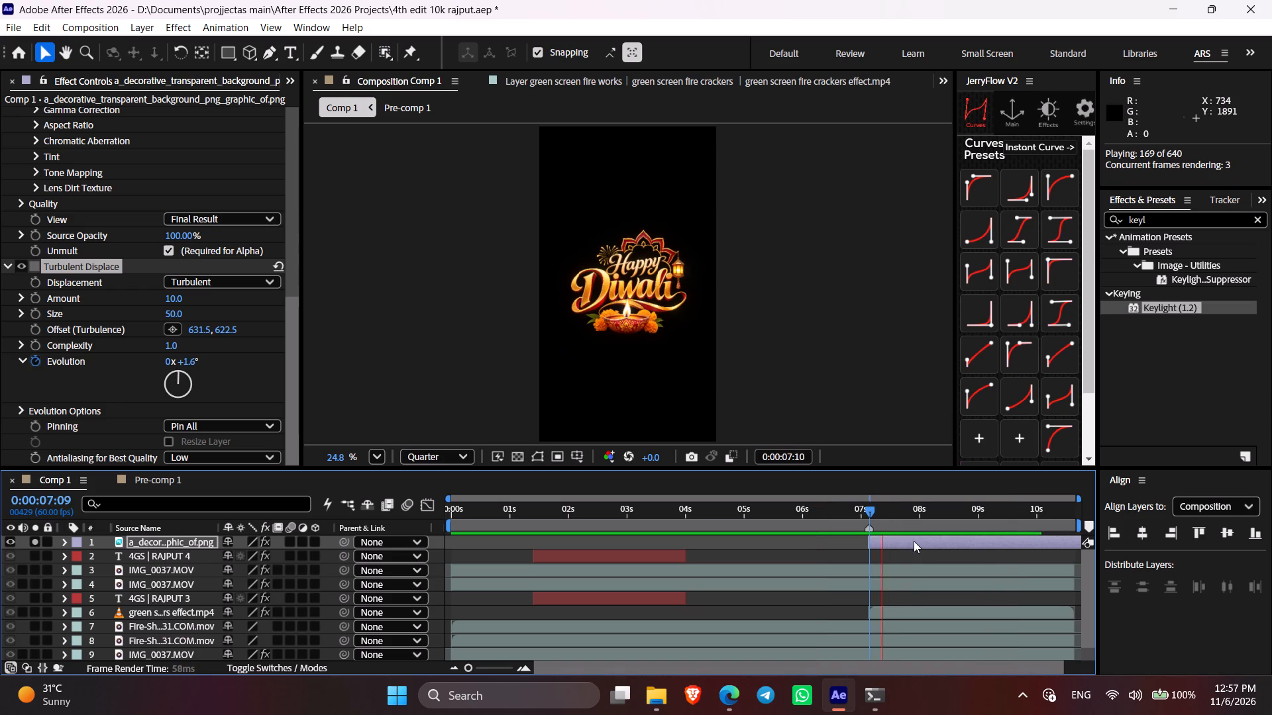
{"action": "key", "text": "space"}
Split the Happy Diwali title layer at 0:00:10:39 and delete the part after that time.
{"action": "key", "text": "o"}
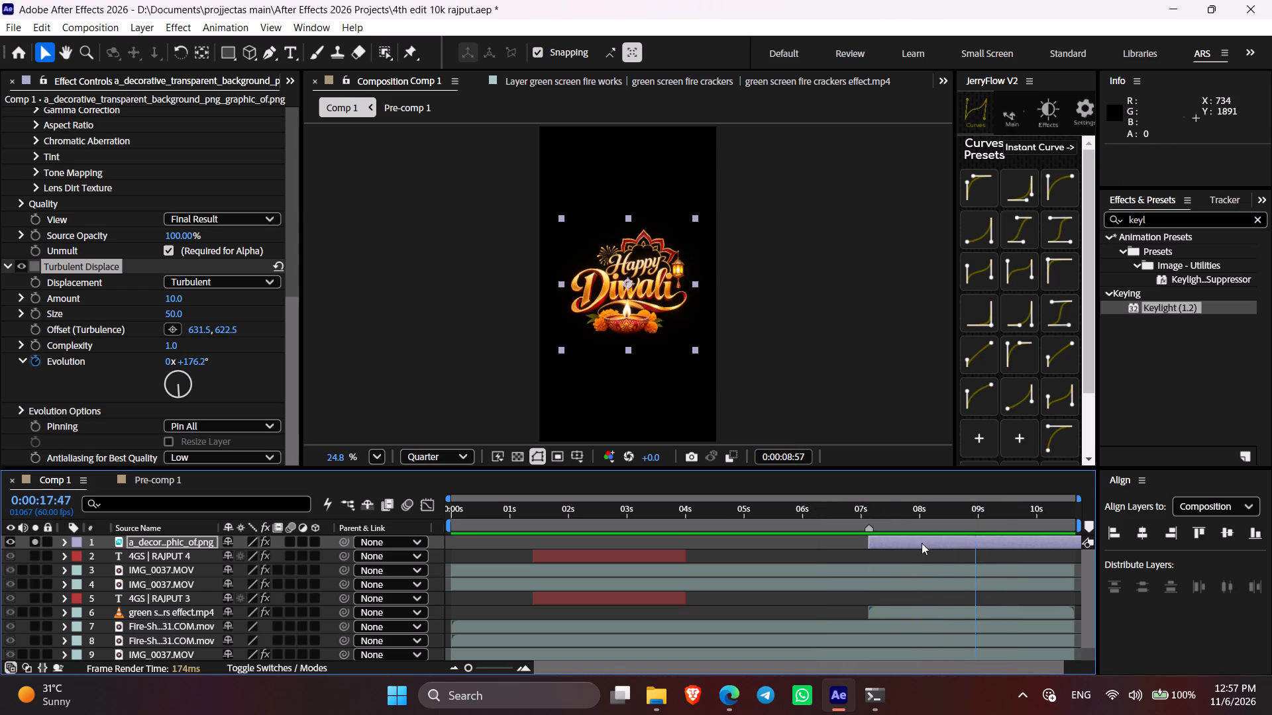
{"action": "key", "text": "u"}
{"action": "left_click_drag", "start_coordinate": [1020, 522], "coordinate": [1230, 541]}
{"action": "key", "text": "ctrl+shift+d"}
{"action": "key", "text": "BackSpace"}
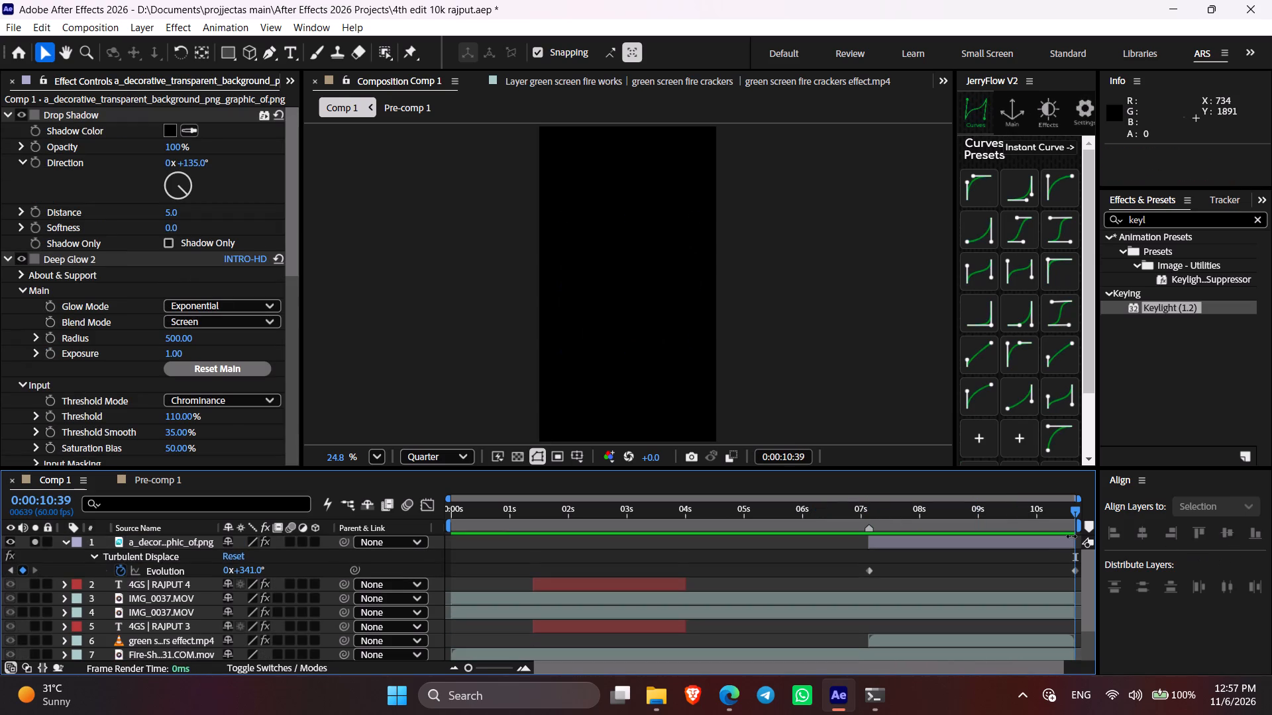
Set the title's ending Evolution keyframe at 0:00:10:39 to 5x+61° and preview the animation.
{"action": "left_click", "coordinate": [1055, 542]}
{"action": "key", "text": "k"}
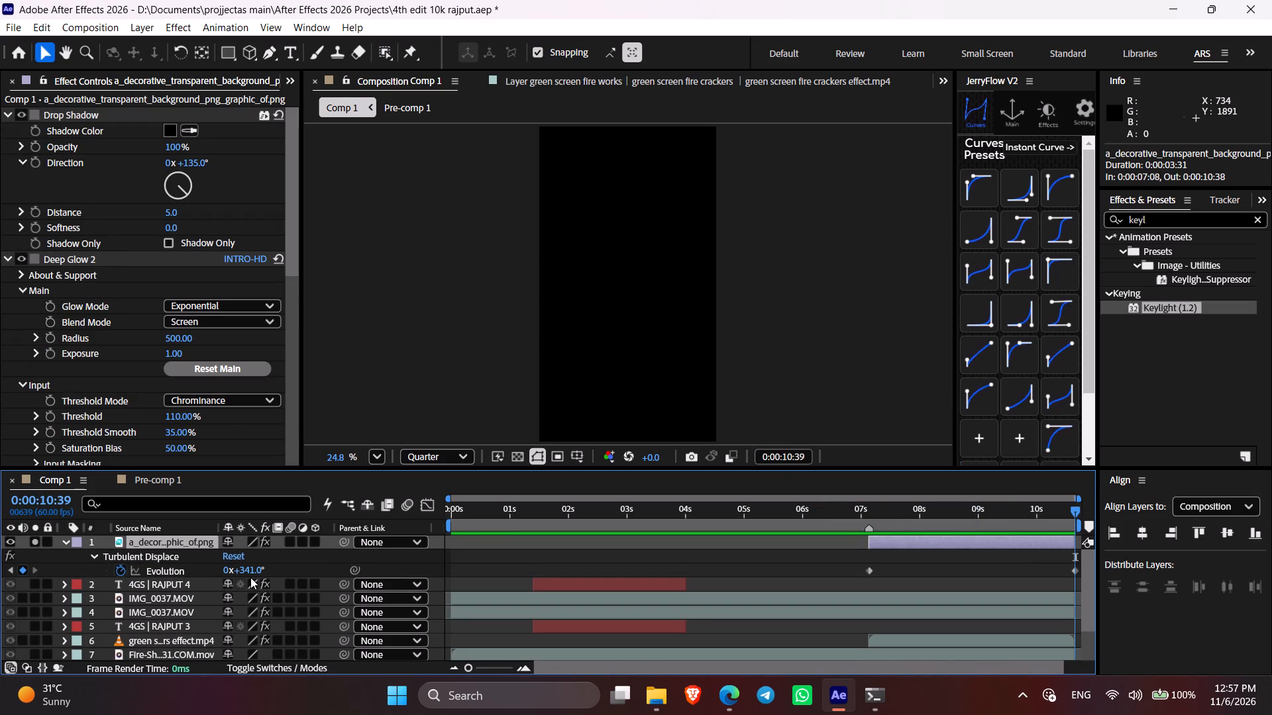
{"action": "left_click_drag", "start_coordinate": [256, 574], "coordinate": [328, 580]}
{"action": "left_click", "coordinate": [224, 569]}
{"action": "key", "text": "5"}
{"action": "left_click", "coordinate": [276, 569]}
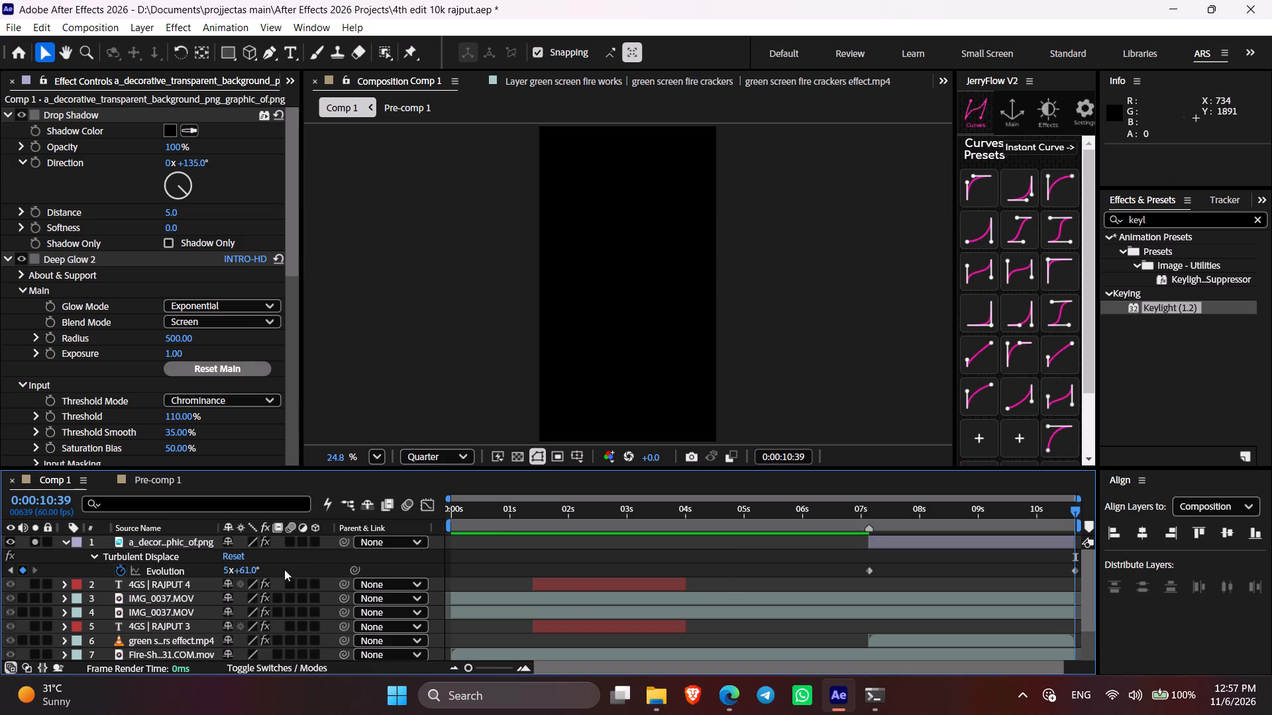
{"action": "left_click", "coordinate": [830, 519]}
{"action": "key", "text": "space"}
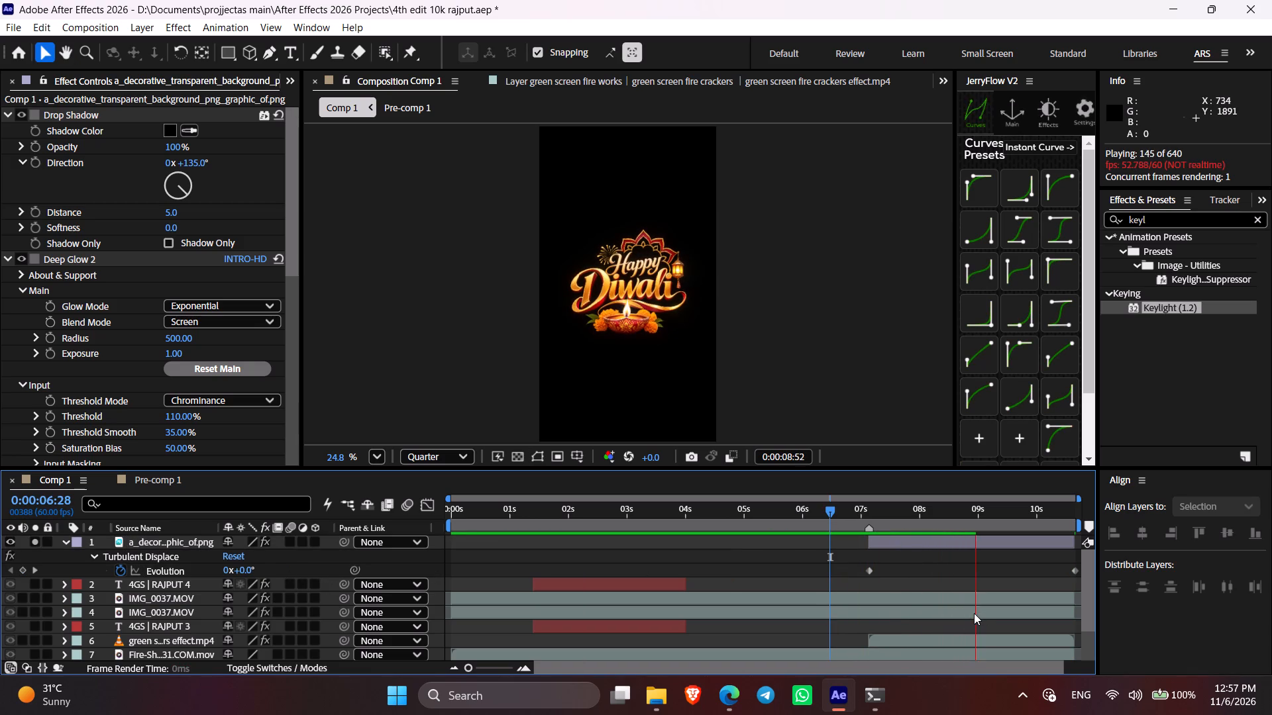
{"action": "key", "text": "space"}
Change the ending Evolution keyframe to 3x+61°, preview the title, and collapse the layer's properties.
{"action": "key", "text": "k"}
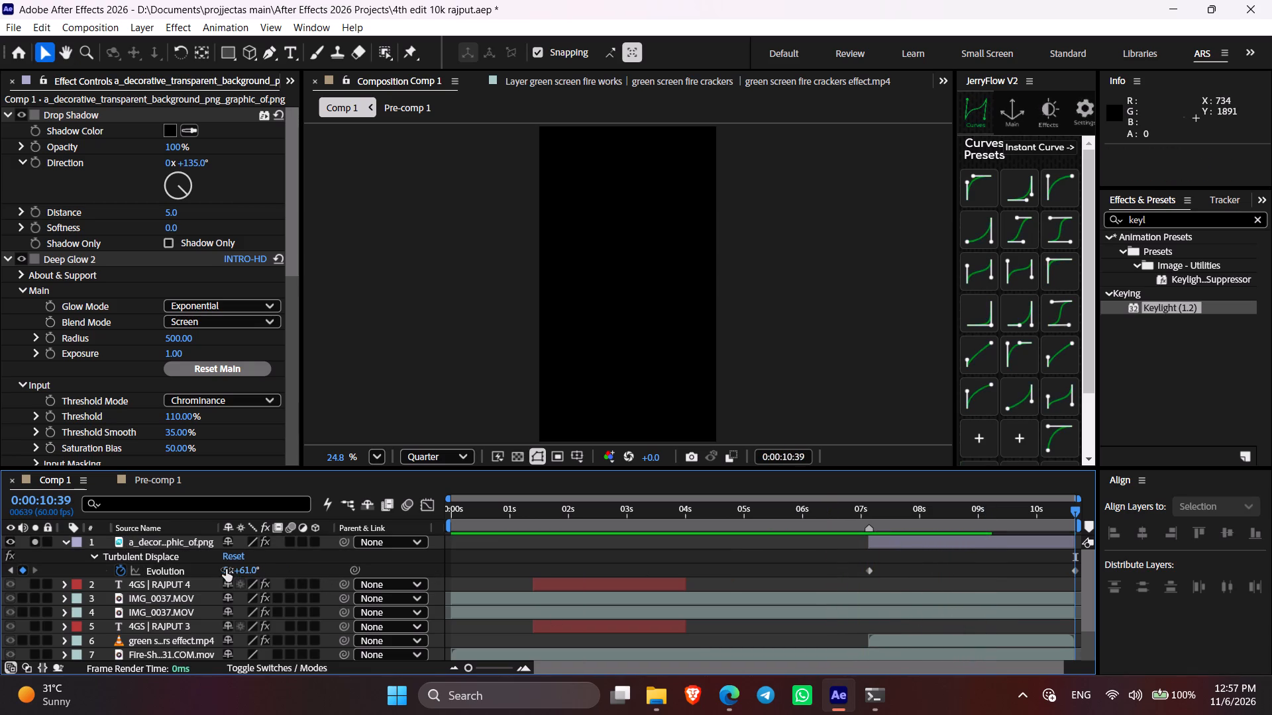
{"action": "left_click", "coordinate": [226, 569]}
{"action": "key", "text": "3"}
{"action": "left_click", "coordinate": [307, 560]}
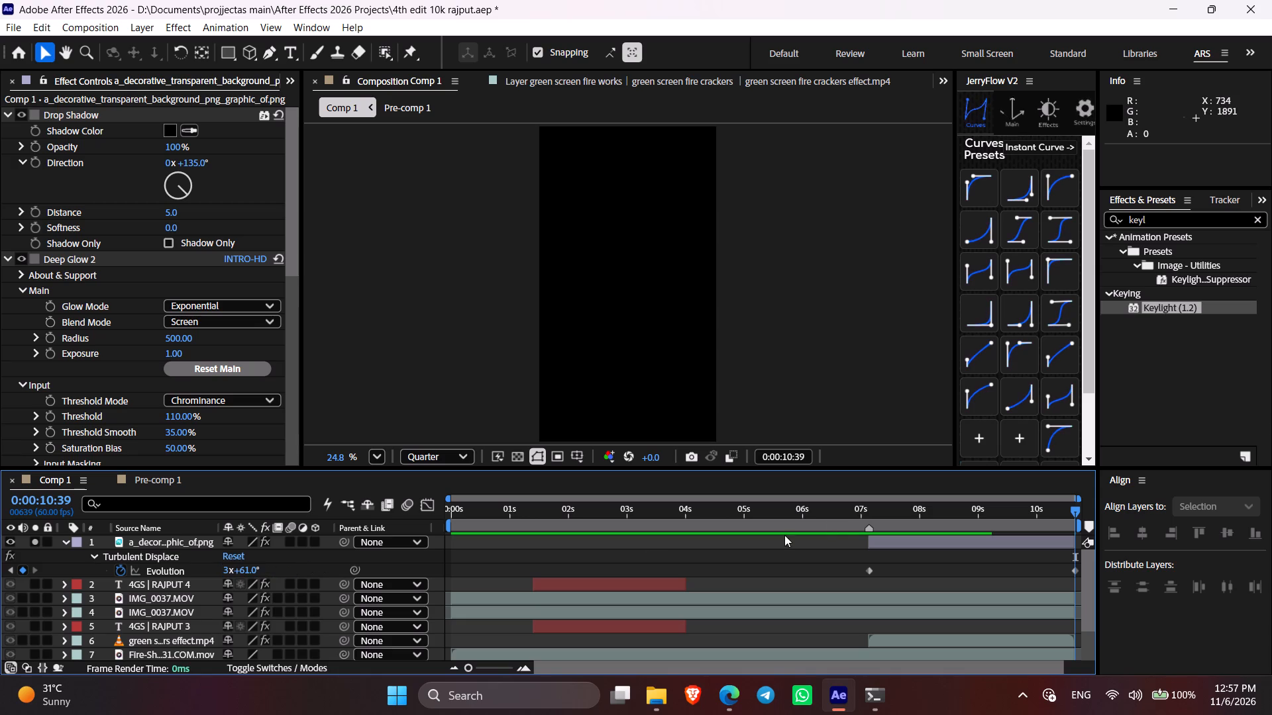
{"action": "left_click", "coordinate": [839, 518]}
{"action": "key", "text": "space"}
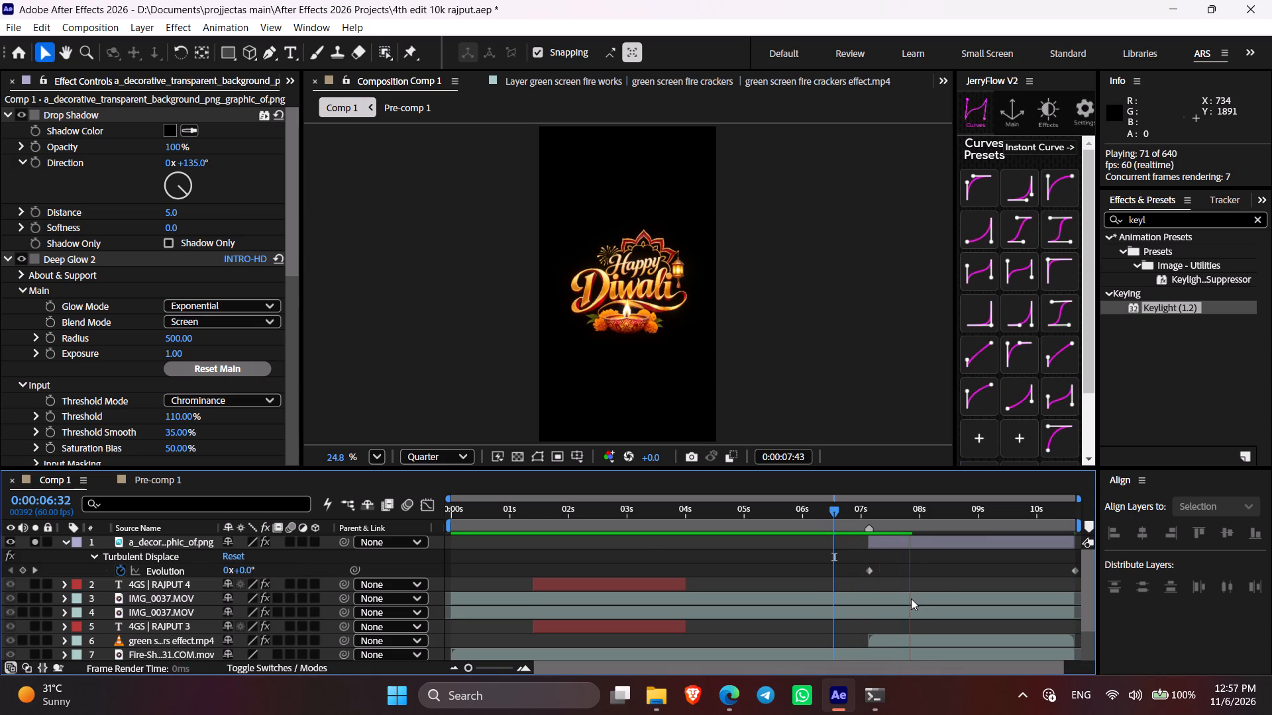
{"action": "key", "text": "space"}
{"action": "key", "text": "e"}
{"action": "key", "text": "e"}
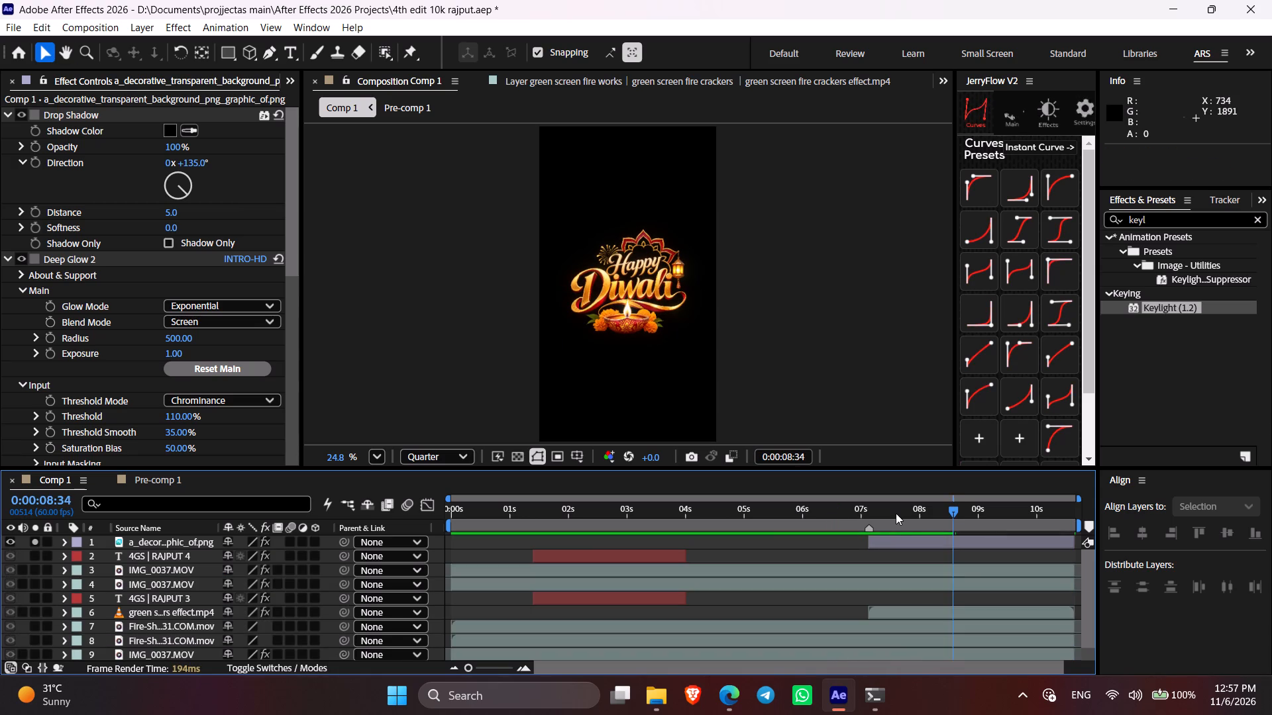
Turn off solo on the Happy Diwali layer at 0:00:07:36 and save the project.
{"action": "left_click", "coordinate": [896, 513]}
{"action": "left_click", "coordinate": [31, 545]}
{"action": "key", "text": "ctrl+s"}
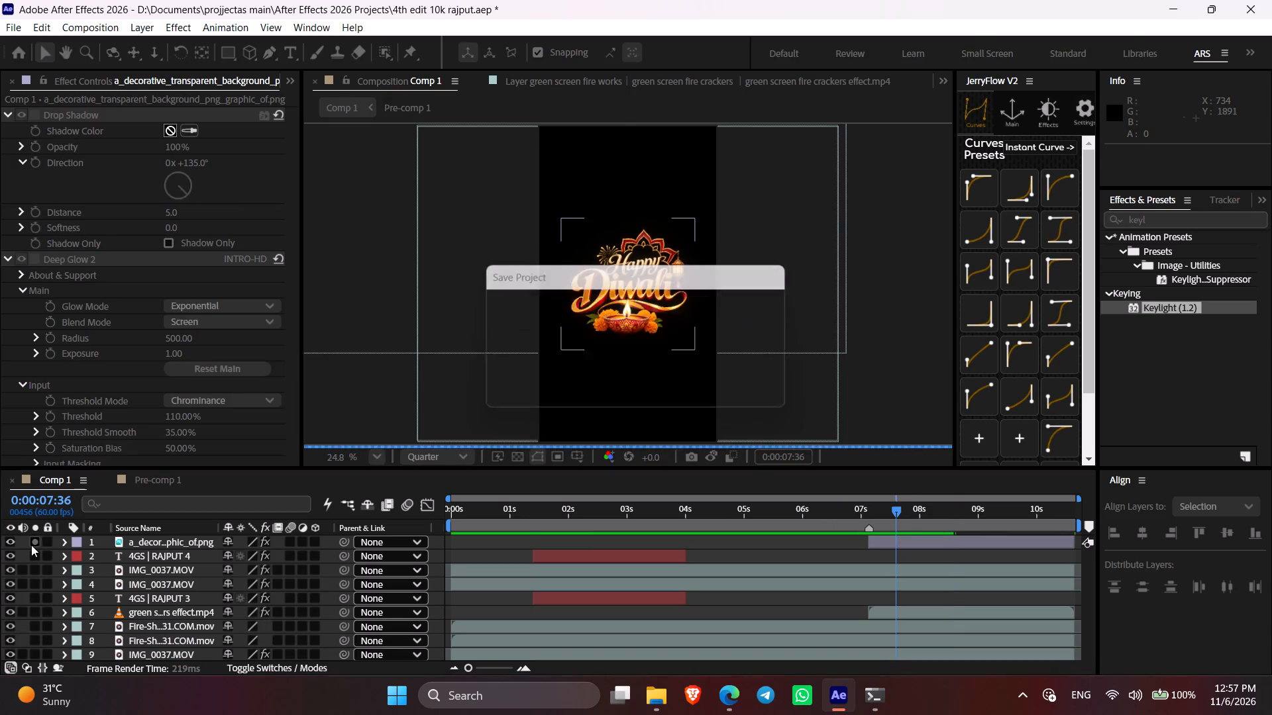
Check the title over the footage up to 0:00:08:17, return to its start at 0:00:07:08, and save the project.
{"action": "left_click_drag", "start_coordinate": [889, 520], "coordinate": [935, 530]}
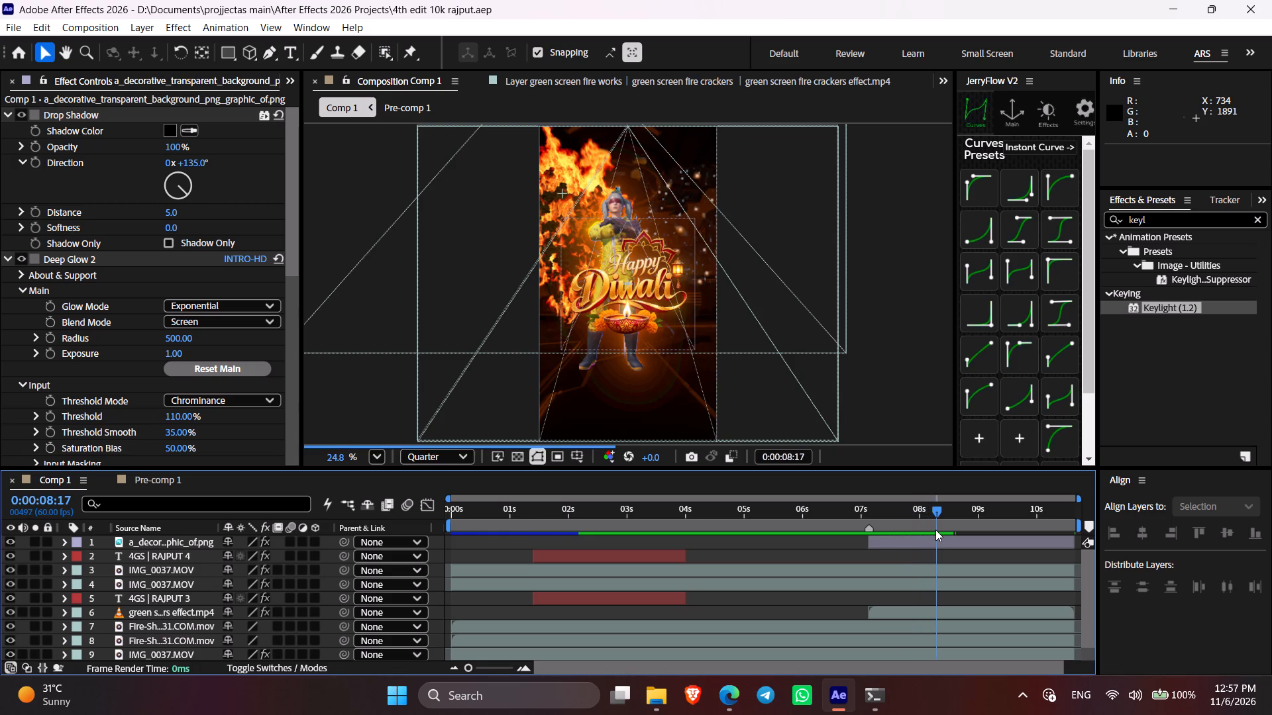
{"action": "left_click_drag", "start_coordinate": [935, 530], "coordinate": [923, 530]}
{"action": "left_click", "coordinate": [908, 540]}
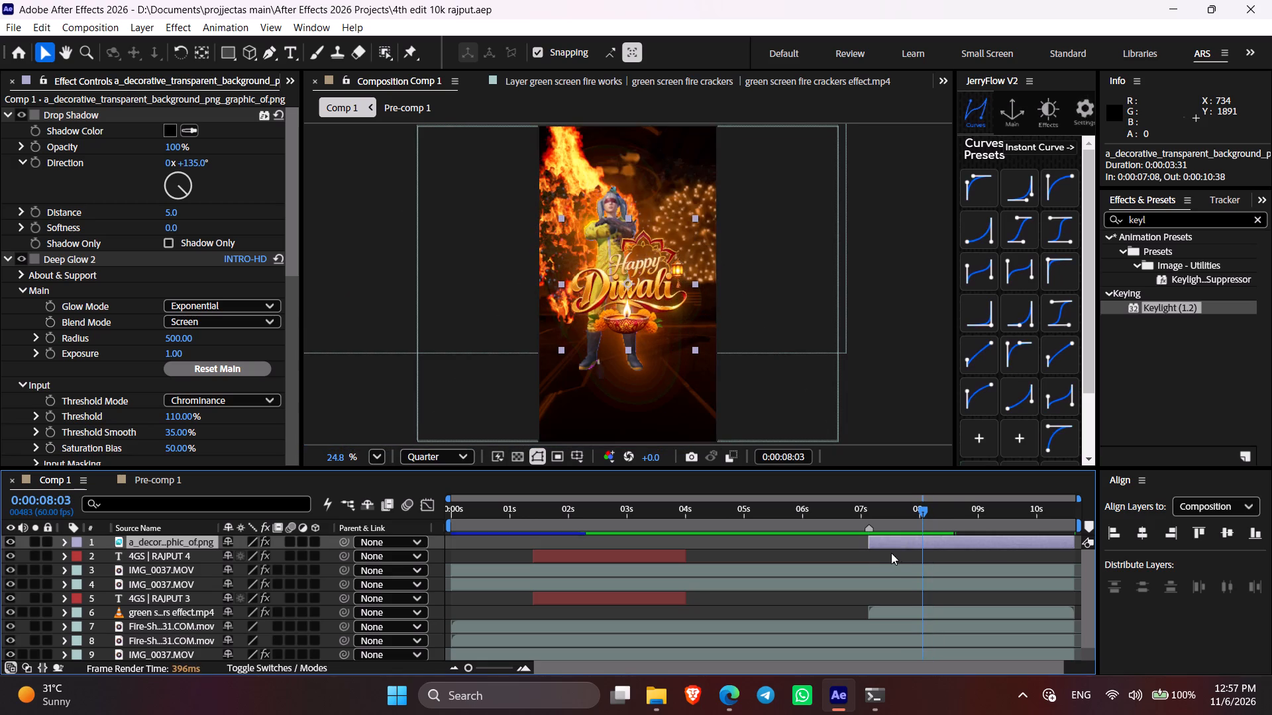
{"action": "key", "text": "i"}
{"action": "left_click", "coordinate": [863, 559]}
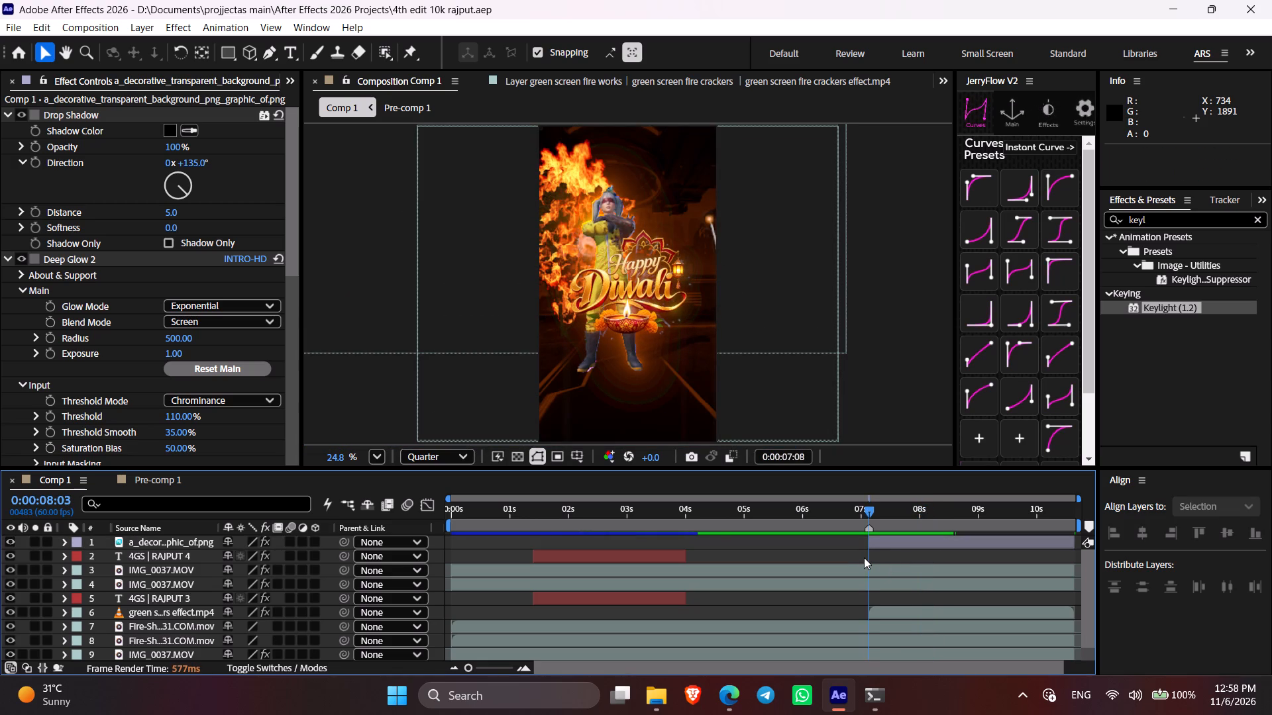
{"action": "key", "text": "ctrl+s"}
{"action": "left_click", "coordinate": [841, 609]}
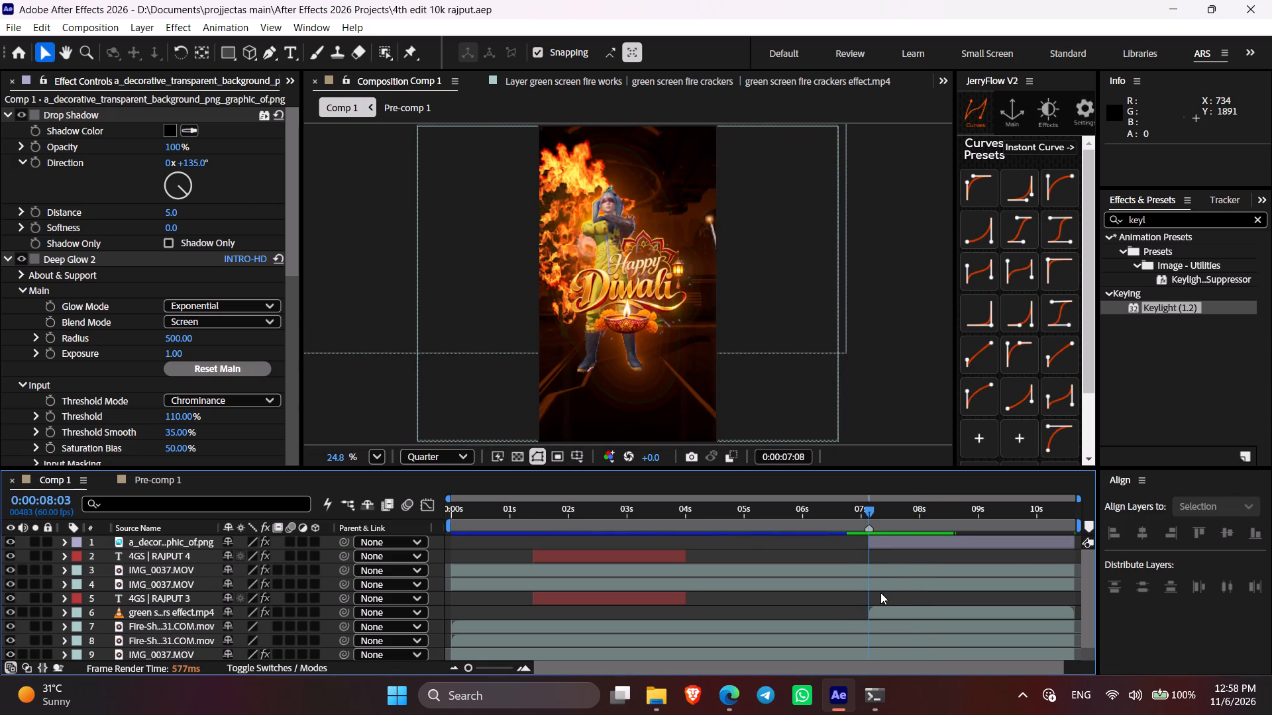
Pre-compose the two adjacent IMG_0037.MOV layers as Pre-comp 2, moving all attributes and matching the duration to the selected layers.
{"action": "left_click", "coordinate": [873, 585]}
{"action": "left_click", "coordinate": [873, 568], "text": "ctrl"}
{"action": "key", "text": "ctrl+shift+c"}
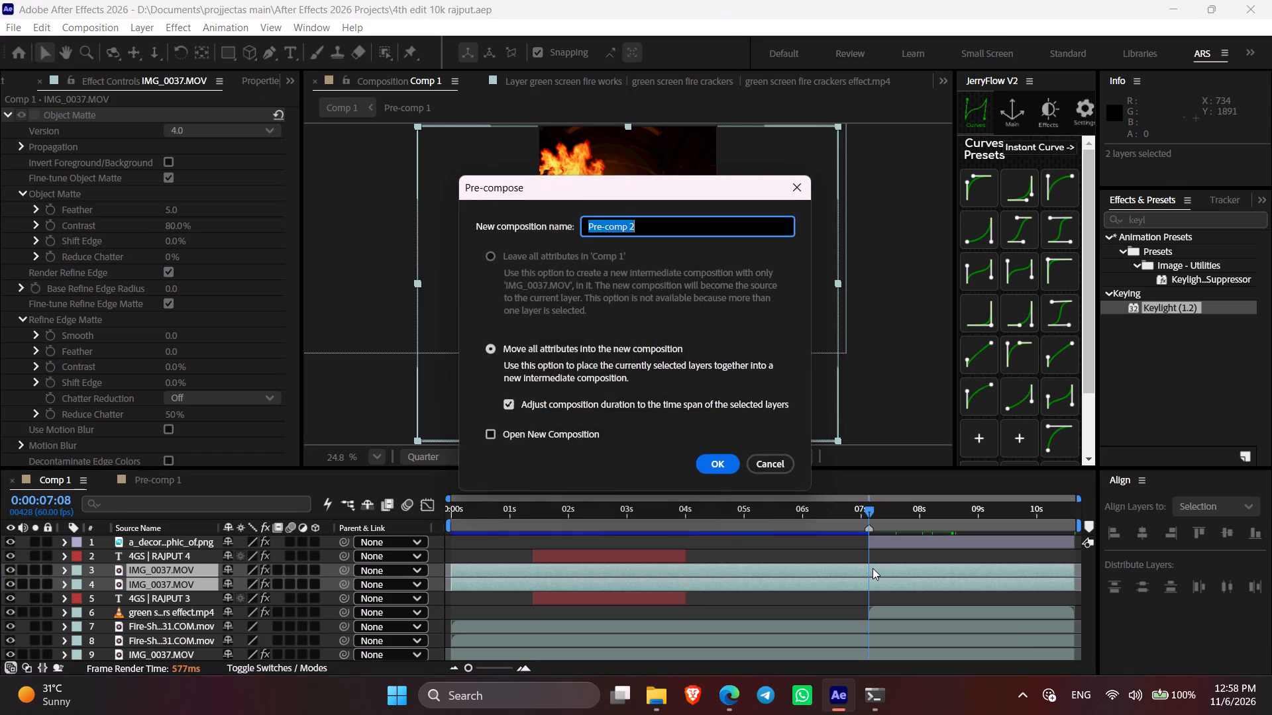
{"action": "key", "text": "Return"}
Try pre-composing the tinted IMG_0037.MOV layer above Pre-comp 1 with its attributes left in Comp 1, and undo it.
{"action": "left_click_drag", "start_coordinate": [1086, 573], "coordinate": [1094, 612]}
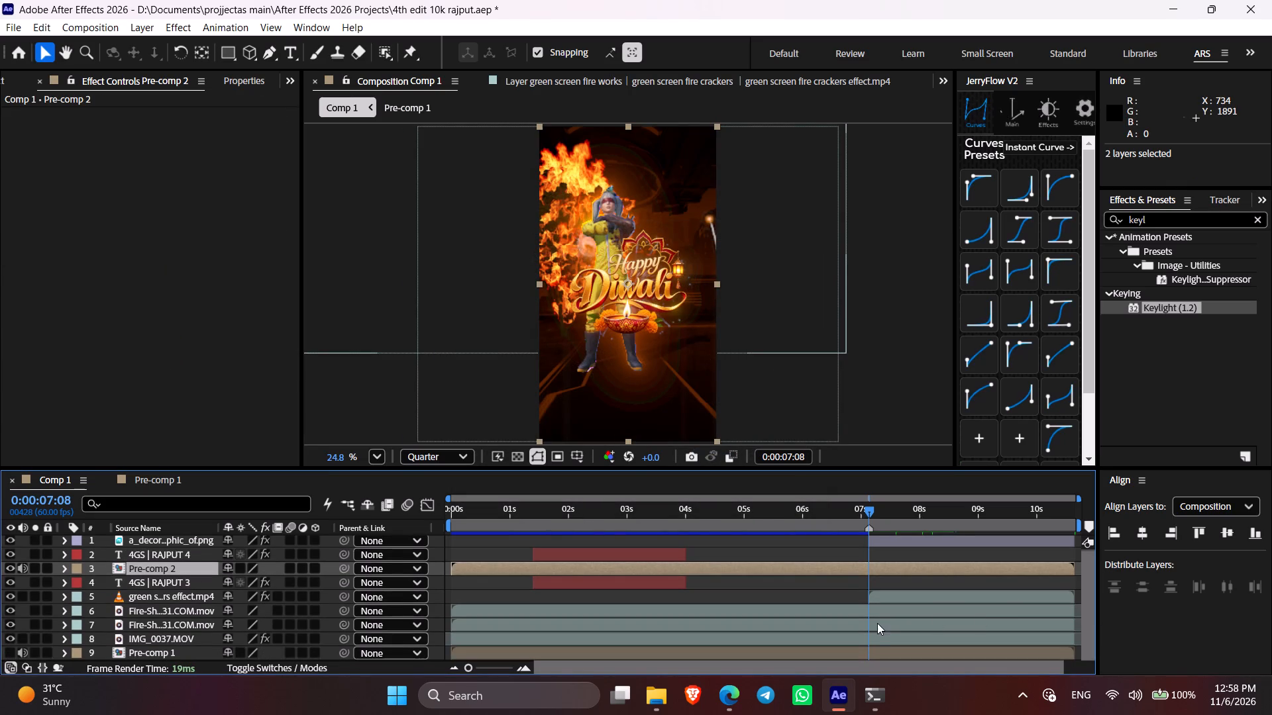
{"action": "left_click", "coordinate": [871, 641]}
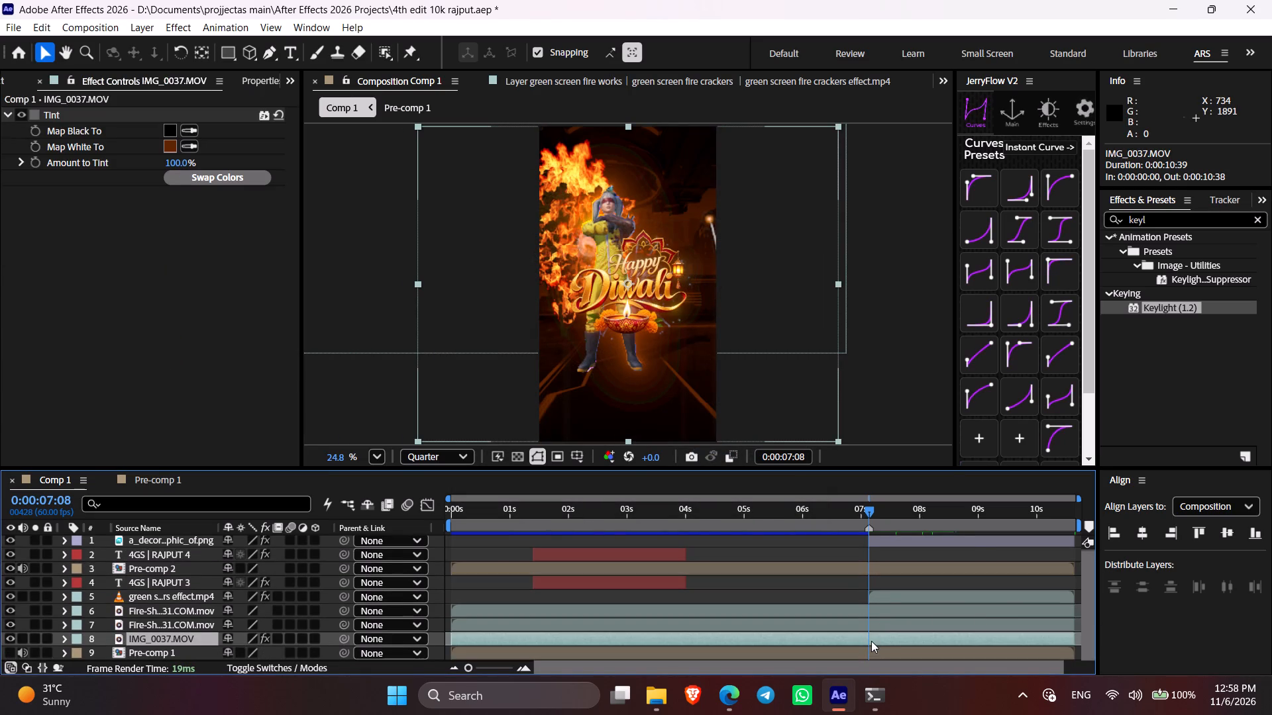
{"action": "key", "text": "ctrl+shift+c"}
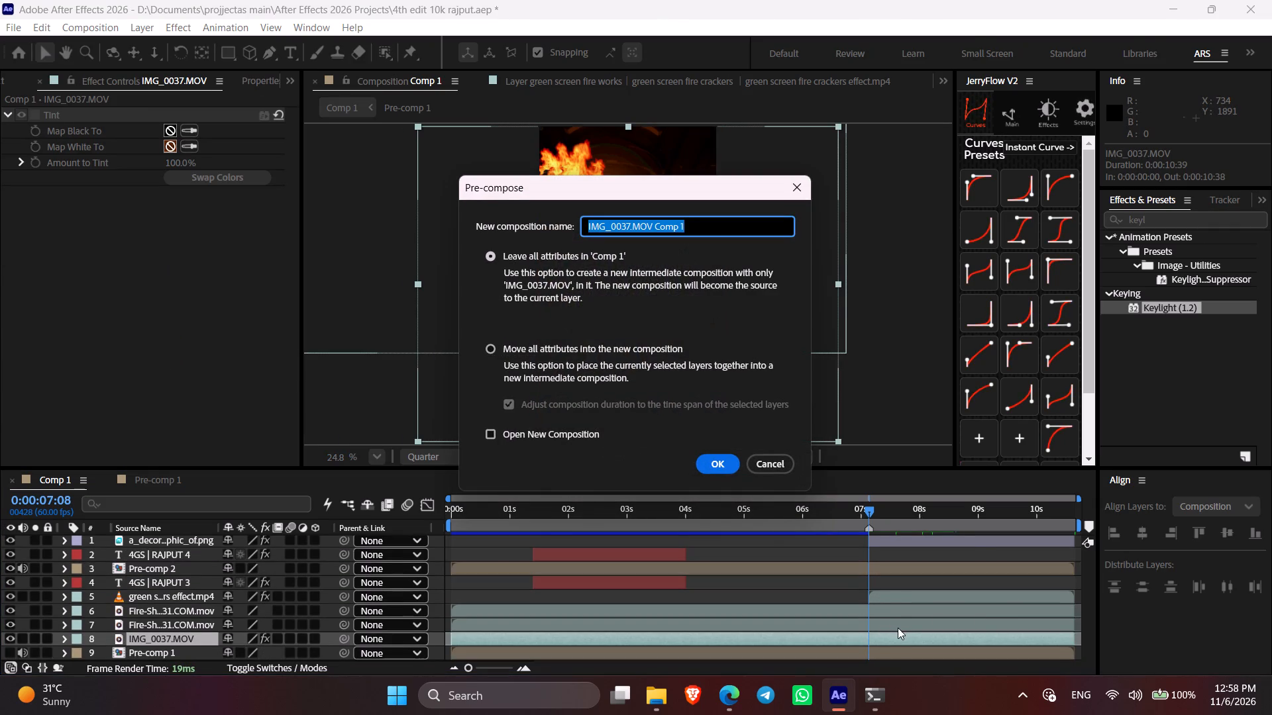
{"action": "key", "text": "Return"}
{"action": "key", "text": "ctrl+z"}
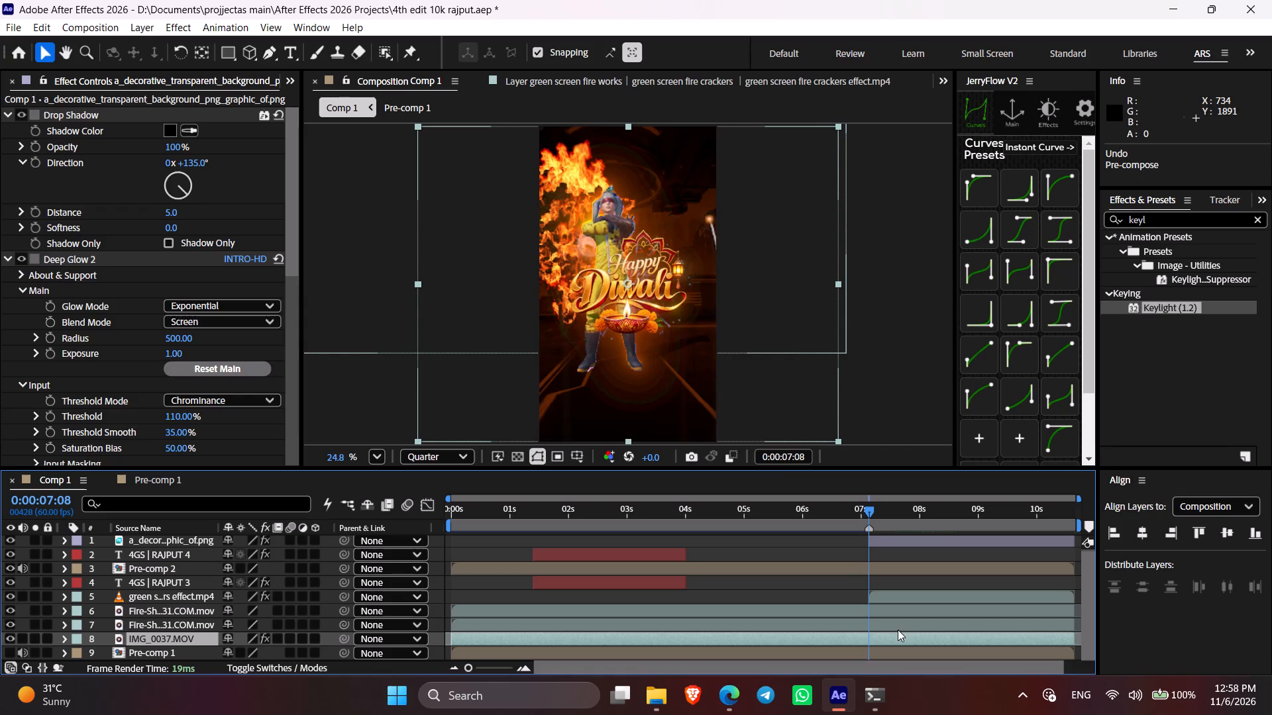
Pre-compose the tinted IMG_0037.MOV layer as IMG_0037.MOV Comp 1, moving all attributes into the new composition.
{"action": "key", "text": "ctrl+shift+c"}
{"action": "left_click", "coordinate": [571, 344]}
{"action": "left_click", "coordinate": [720, 463]}
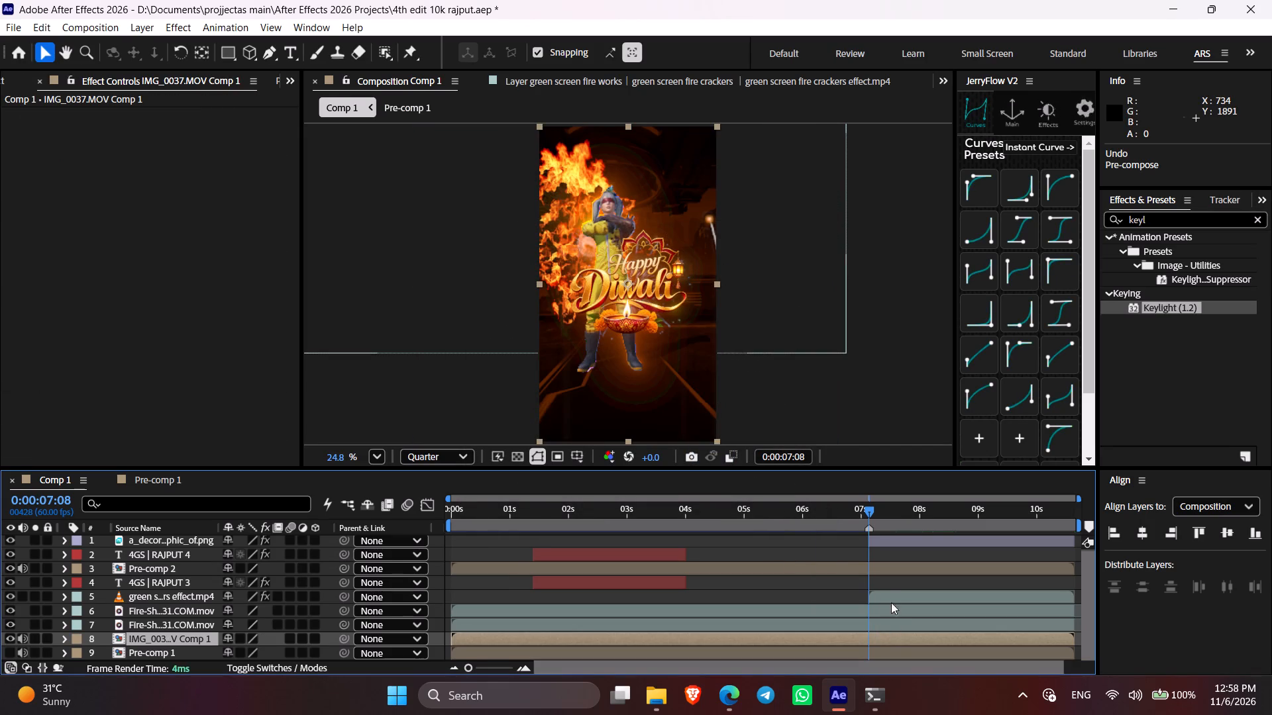
Split the IMG_0037.MOV Comp 1 and Pre-comp 2 layers at 0:00:07:08.
{"action": "key", "text": "ctrl+shift+d"}
{"action": "left_click", "coordinate": [880, 566]}
{"action": "key", "text": "ctrl+shift+d"}
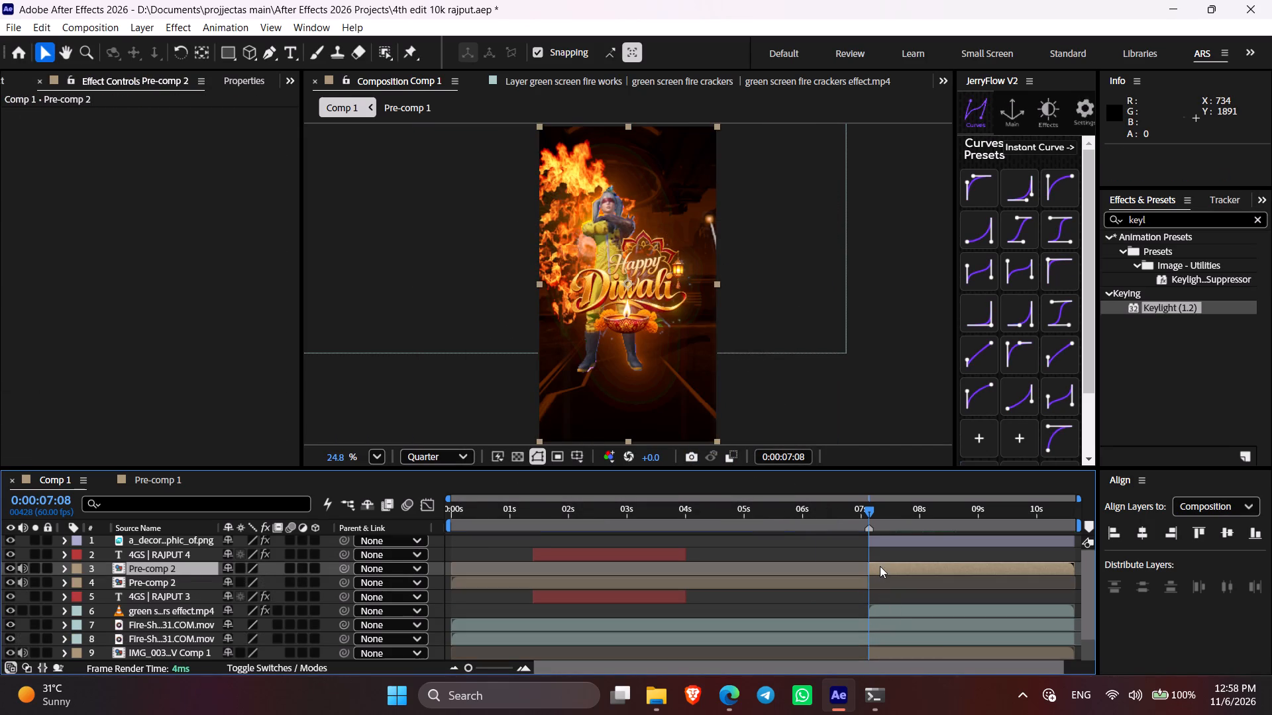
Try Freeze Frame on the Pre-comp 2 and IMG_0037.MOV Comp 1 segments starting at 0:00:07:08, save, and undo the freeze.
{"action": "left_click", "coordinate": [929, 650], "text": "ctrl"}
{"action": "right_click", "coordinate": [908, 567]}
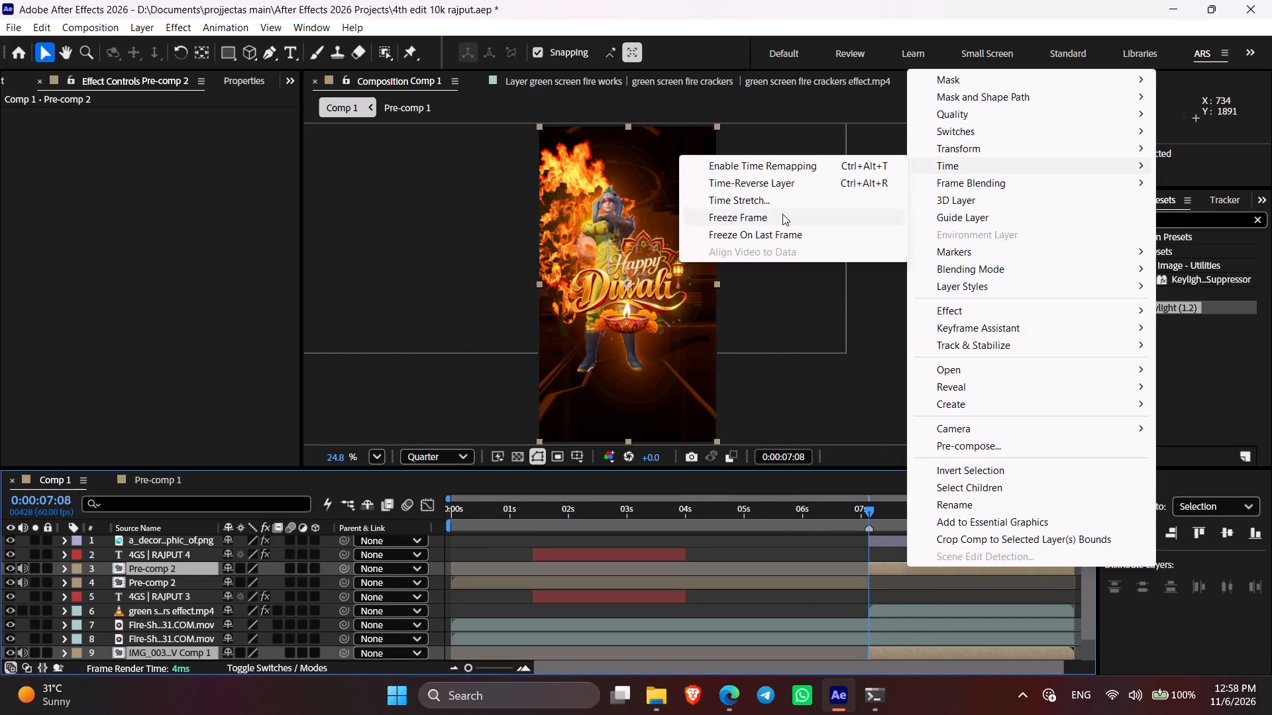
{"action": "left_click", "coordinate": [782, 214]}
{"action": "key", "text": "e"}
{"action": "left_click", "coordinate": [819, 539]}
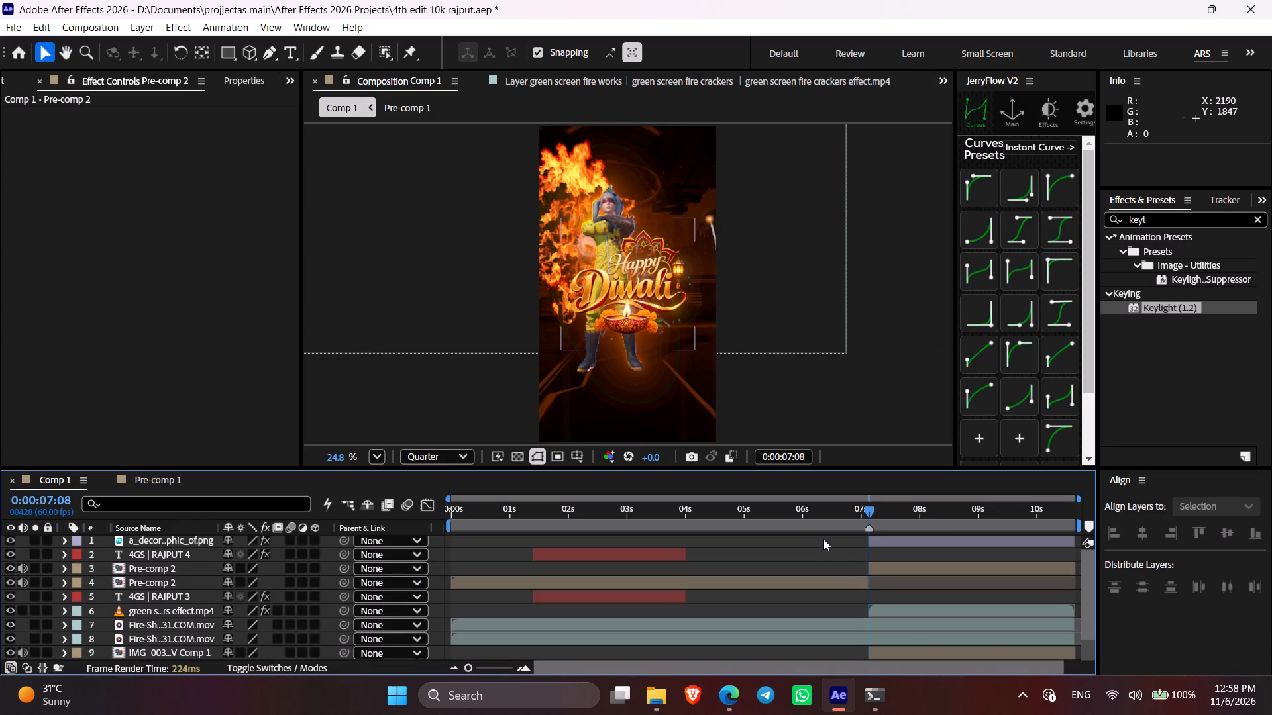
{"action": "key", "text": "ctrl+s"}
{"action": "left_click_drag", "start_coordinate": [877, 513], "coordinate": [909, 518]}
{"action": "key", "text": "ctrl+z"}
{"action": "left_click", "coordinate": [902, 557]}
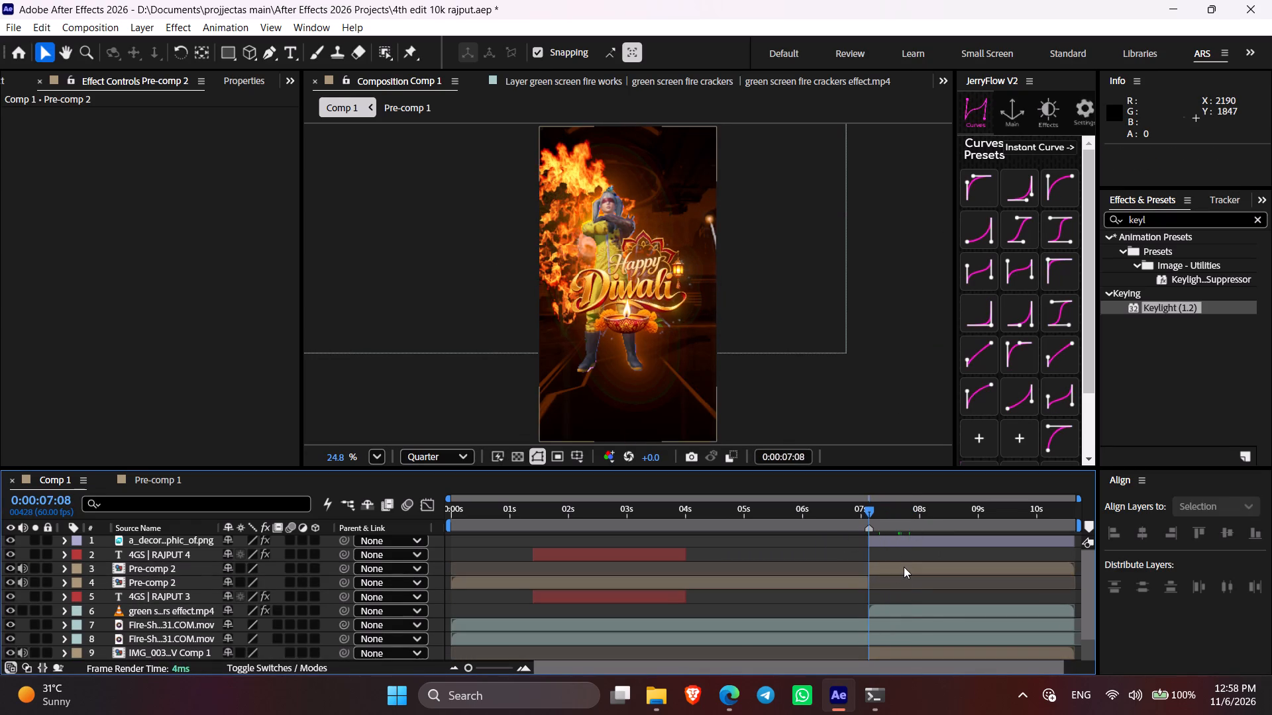
Apply the Twixtor effect to the IMG_0037.MOV Comp 1 segment that starts at 0:00:07:08.
{"action": "left_click", "coordinate": [904, 567]}
{"action": "key", "text": "ctrl+space"}
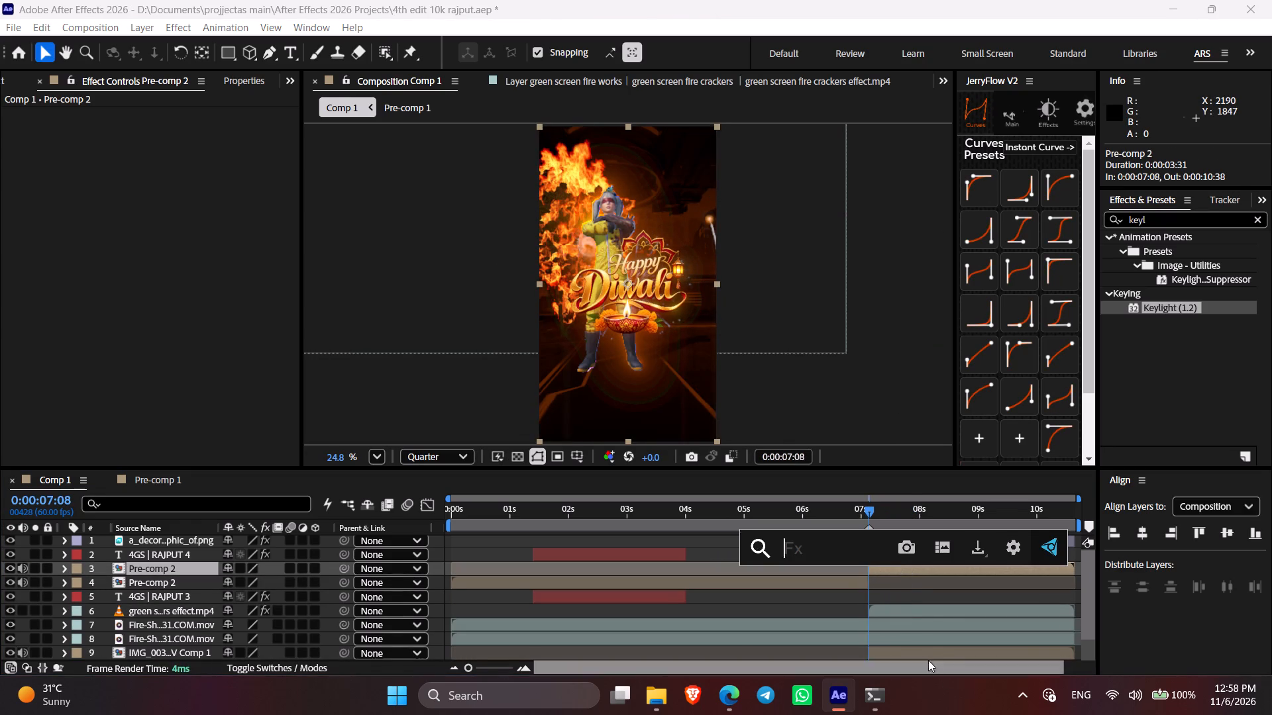
{"action": "left_click", "coordinate": [920, 655]}
{"action": "left_click_drag", "start_coordinate": [1093, 586], "coordinate": [1100, 653]}
{"action": "key", "text": "ctrl+space"}
{"action": "type", "text": "tw"}
{"action": "key", "text": "i"}
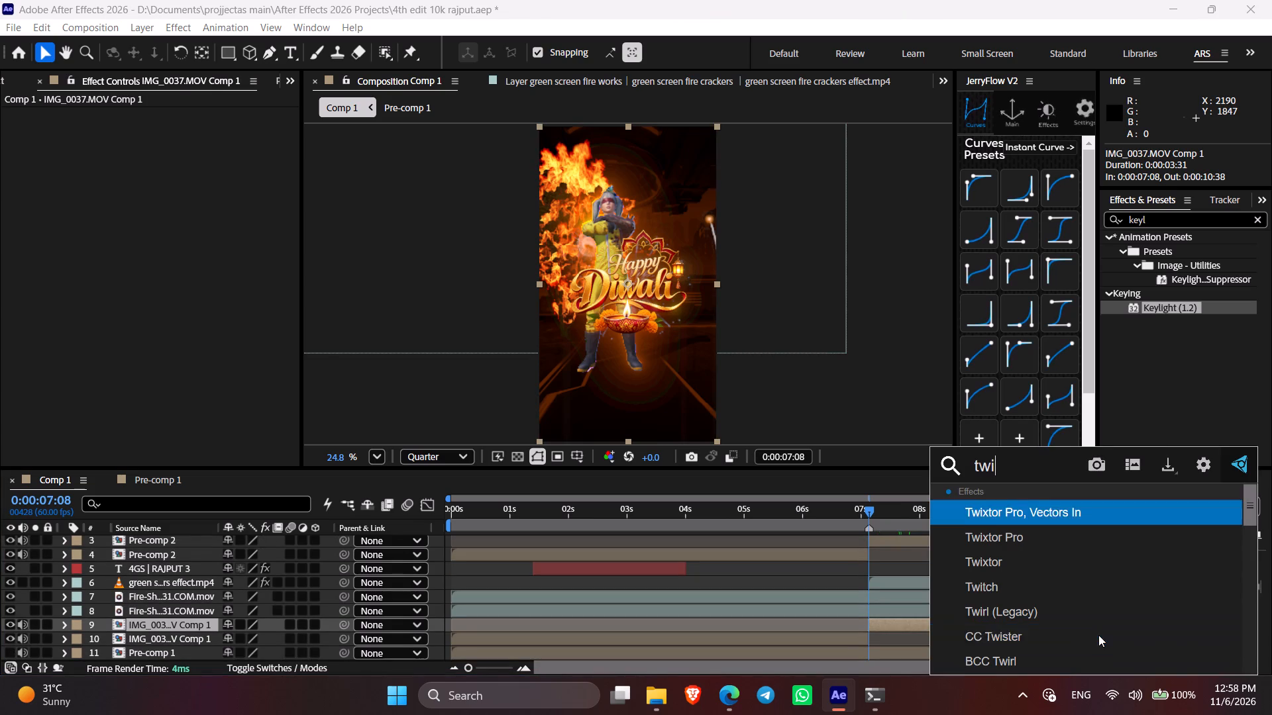
{"action": "left_click", "coordinate": [998, 569]}
Solo the Twixtor segment, scrub through its opening frames, and return to its start at 0:00:07:08.
{"action": "left_click", "coordinate": [36, 621]}
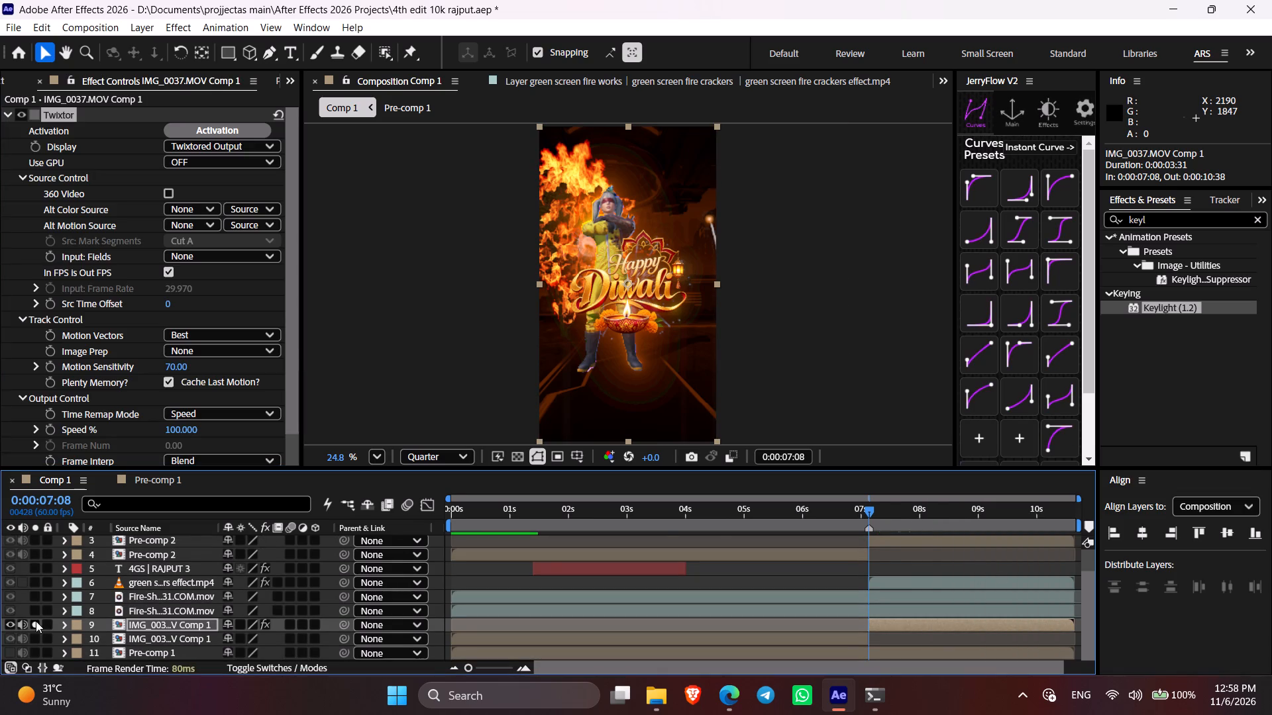
{"action": "left_click_drag", "start_coordinate": [872, 505], "coordinate": [877, 508]}
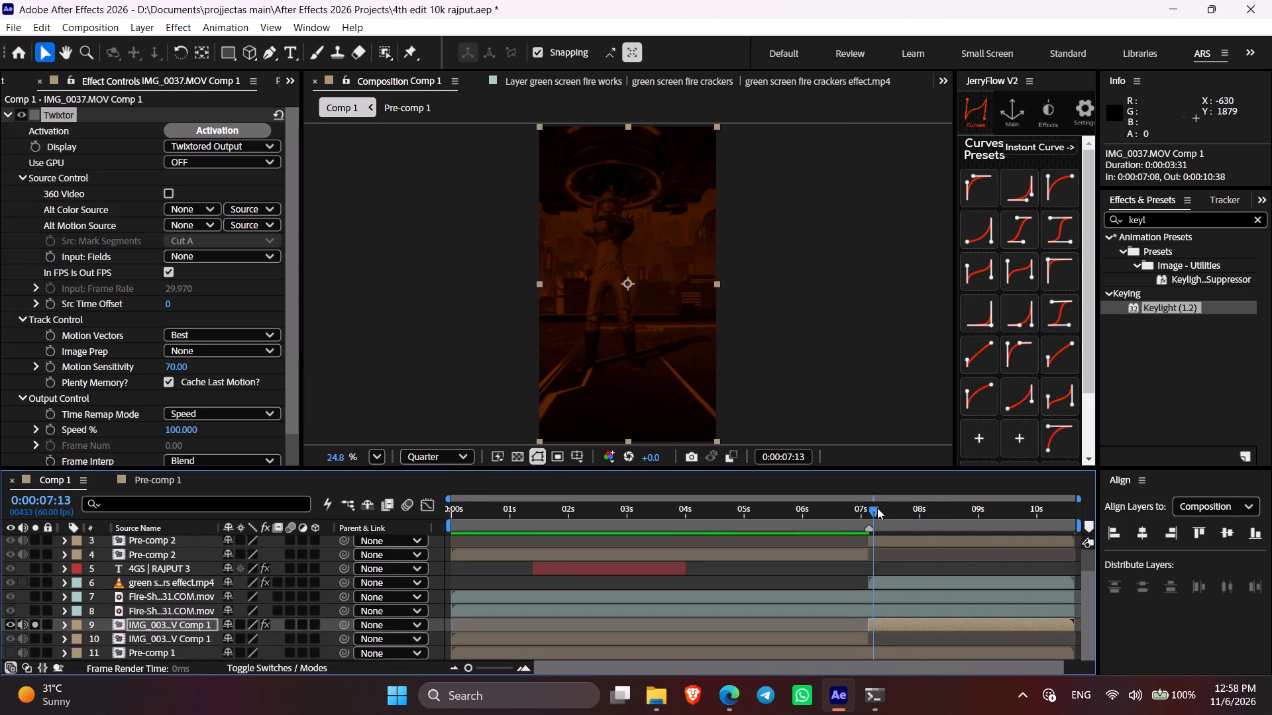
{"action": "left_click_drag", "start_coordinate": [877, 508], "coordinate": [895, 513]}
{"action": "key", "text": "i"}
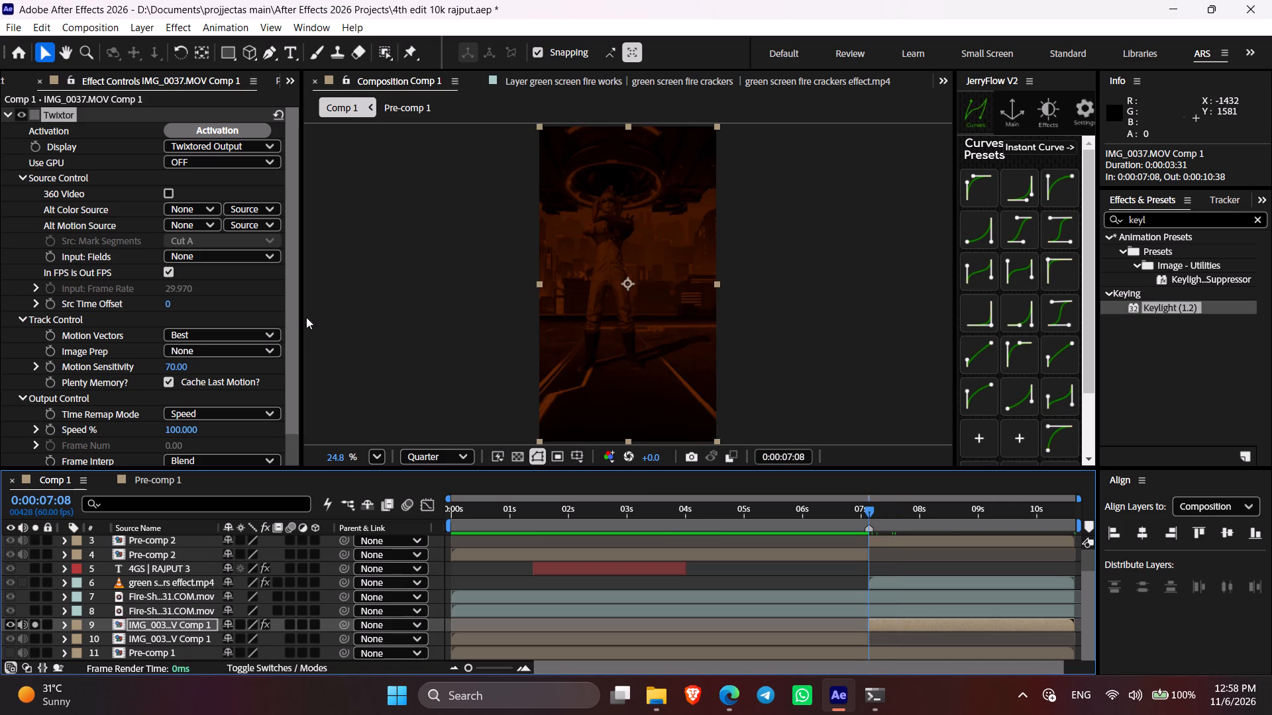
Configure Twixtor with Use GPU set to ON, Frame Interp set to Motion Weighted Blend, and Smart Blend enabled.
{"action": "left_click_drag", "start_coordinate": [297, 260], "coordinate": [297, 287]}
{"action": "left_click", "coordinate": [224, 132]}
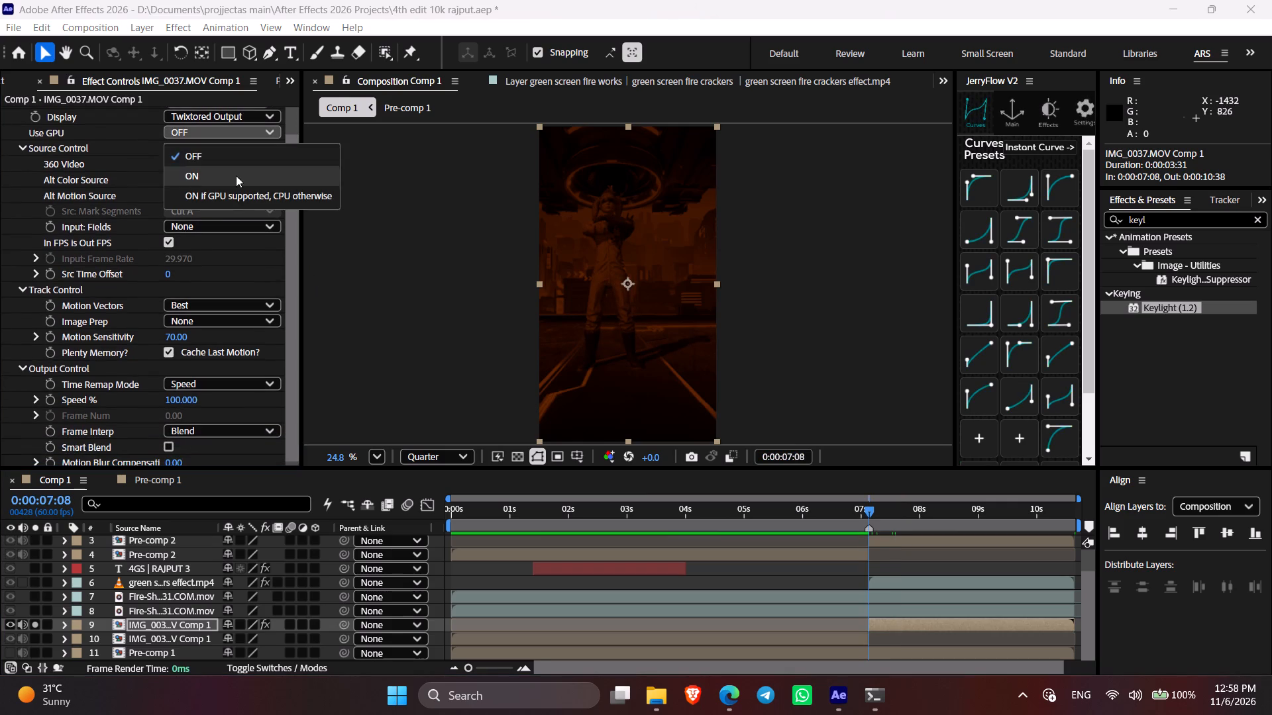
{"action": "left_click", "coordinate": [236, 175]}
{"action": "left_click", "coordinate": [206, 133]}
{"action": "left_click_drag", "start_coordinate": [290, 197], "coordinate": [307, 352]}
{"action": "left_click", "coordinate": [229, 424]}
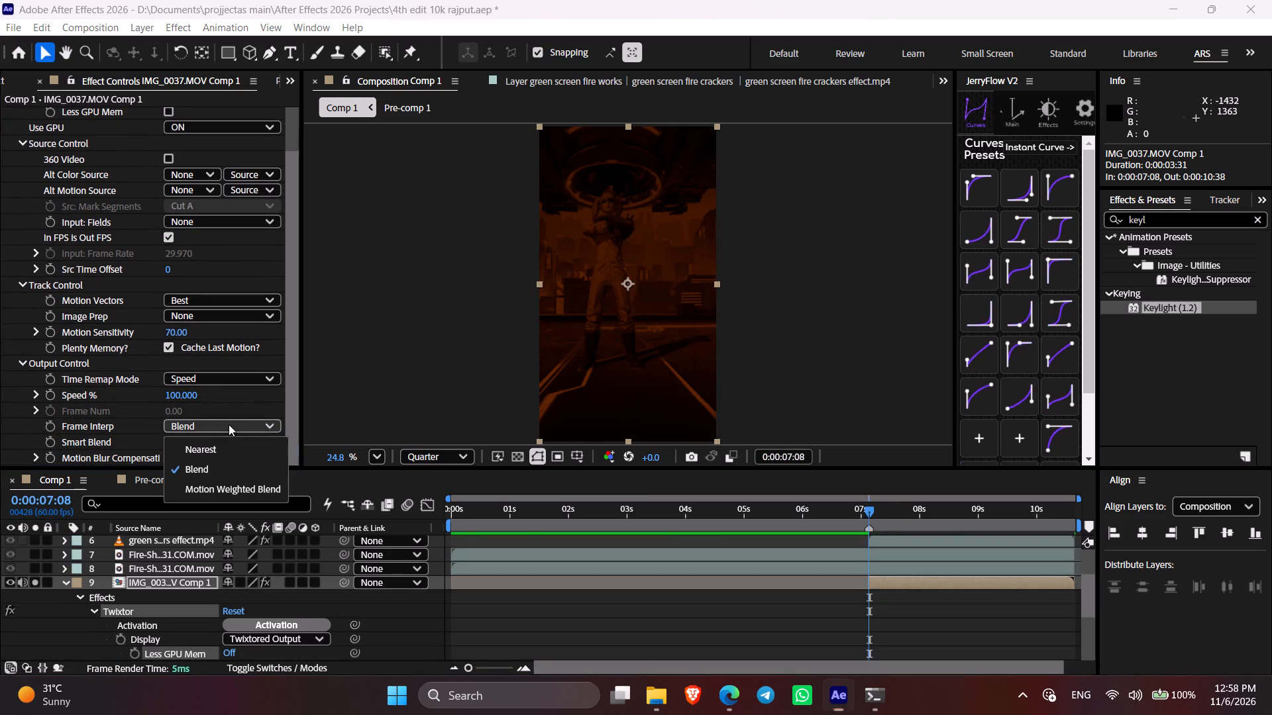
{"action": "left_click", "coordinate": [244, 483]}
{"action": "left_click", "coordinate": [179, 440]}
Set Twixtor's Motion Sensitivity to 100 and Image Prep to Contrast/Edge Enhance.
{"action": "left_click_drag", "start_coordinate": [175, 333], "coordinate": [290, 334]}
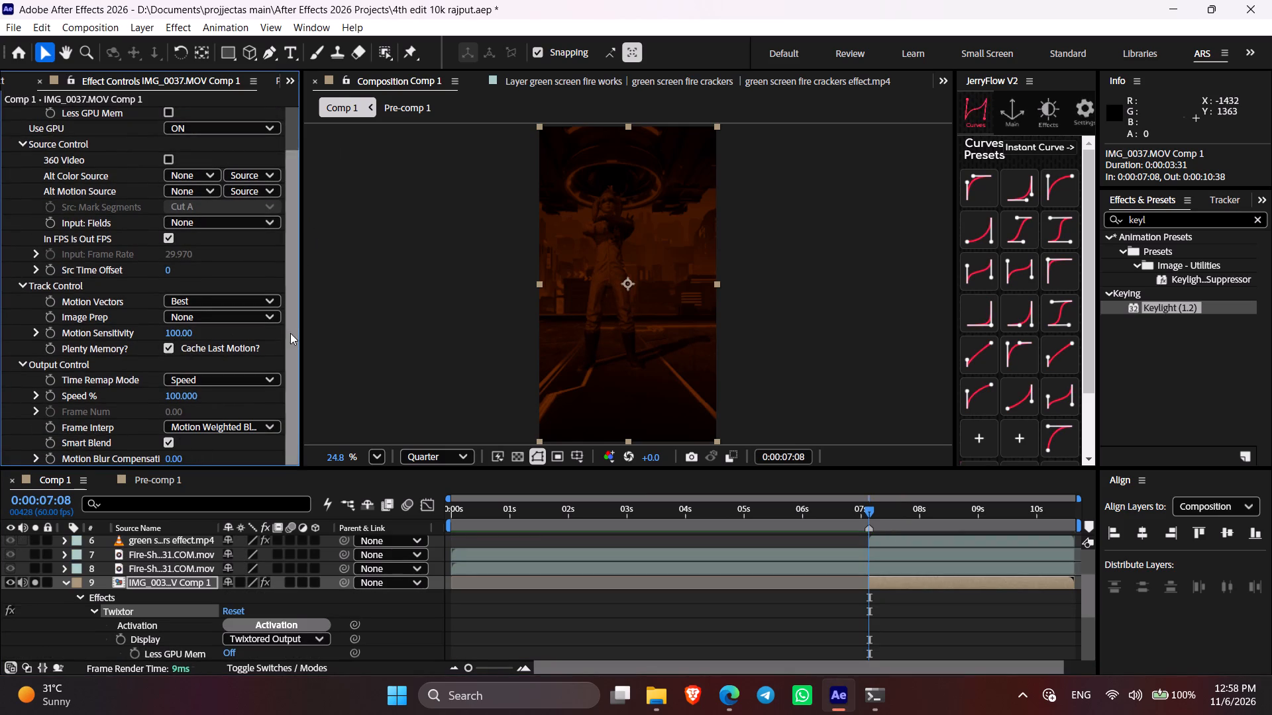
{"action": "left_click", "coordinate": [235, 328]}
{"action": "left_click", "coordinate": [228, 320]}
{"action": "left_click", "coordinate": [249, 354]}
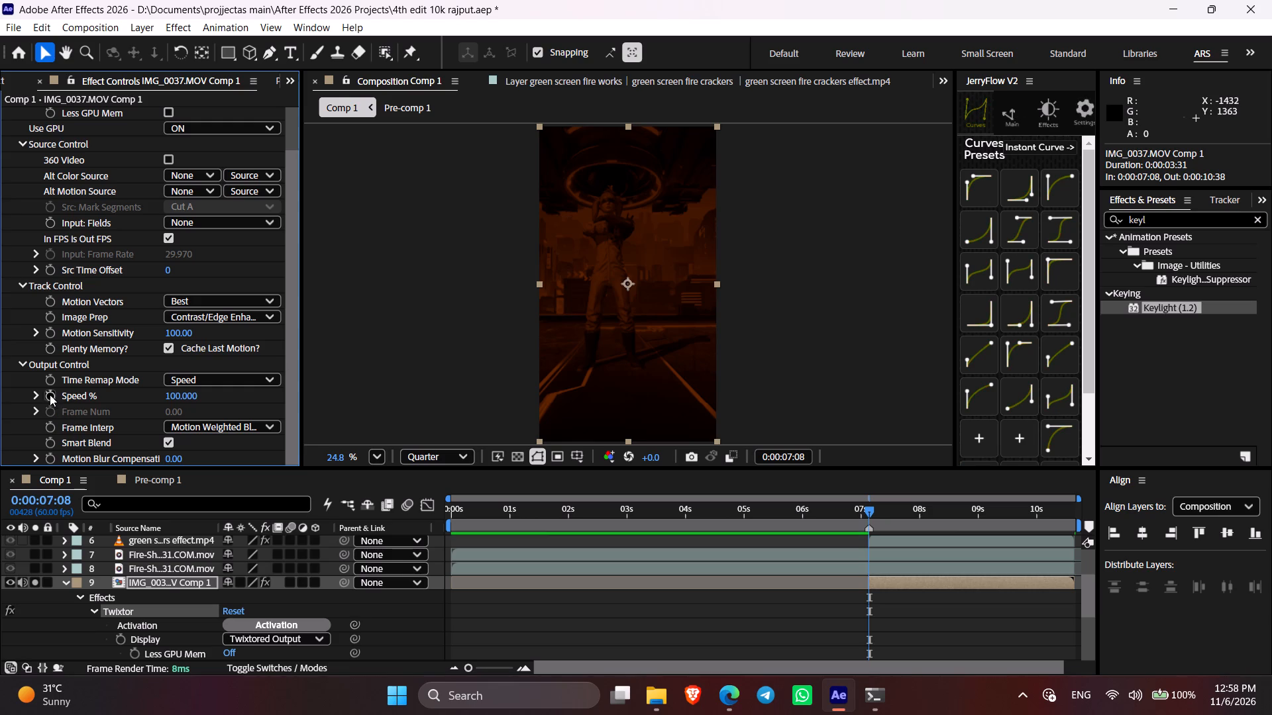
Keyframe Twixtor's Speed % at 100 at 0:00:07:08 and at 15 at 0:00:07:53.
{"action": "left_click", "coordinate": [50, 395]}
{"action": "key", "text": "u"}
{"action": "left_click", "coordinate": [912, 520]}
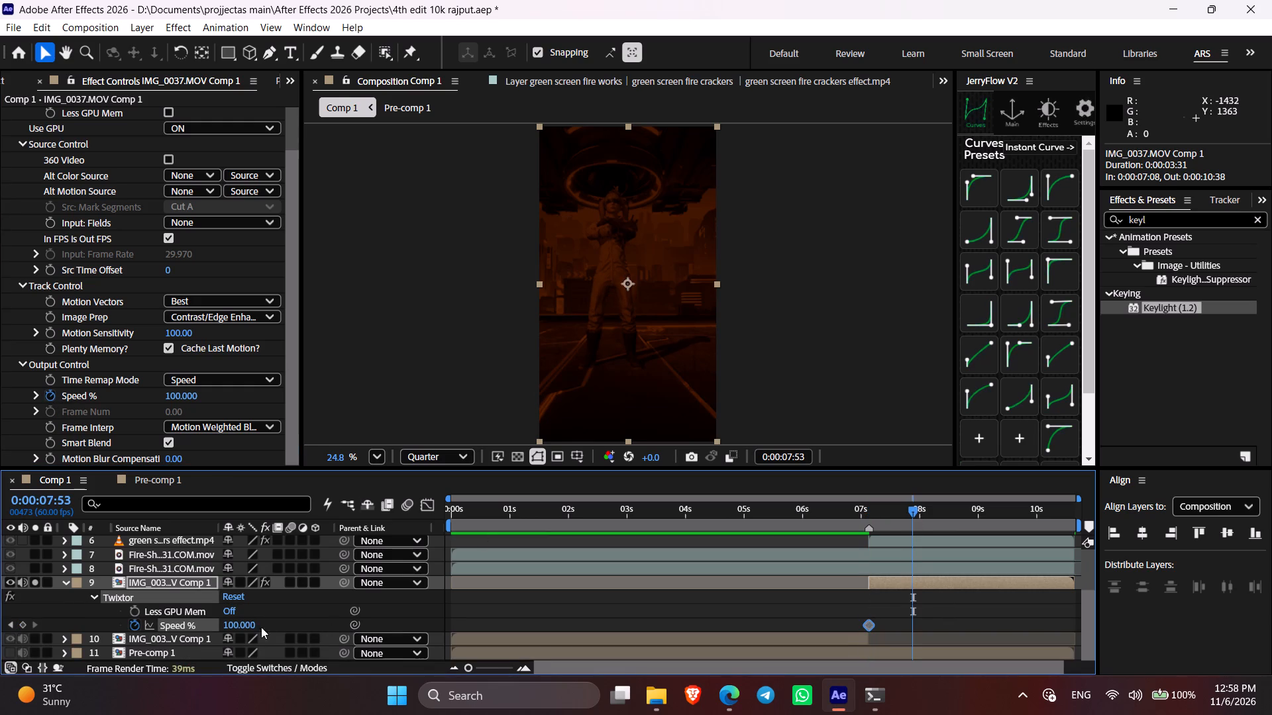
{"action": "left_click", "coordinate": [242, 628]}
{"action": "key", "text": "2"}
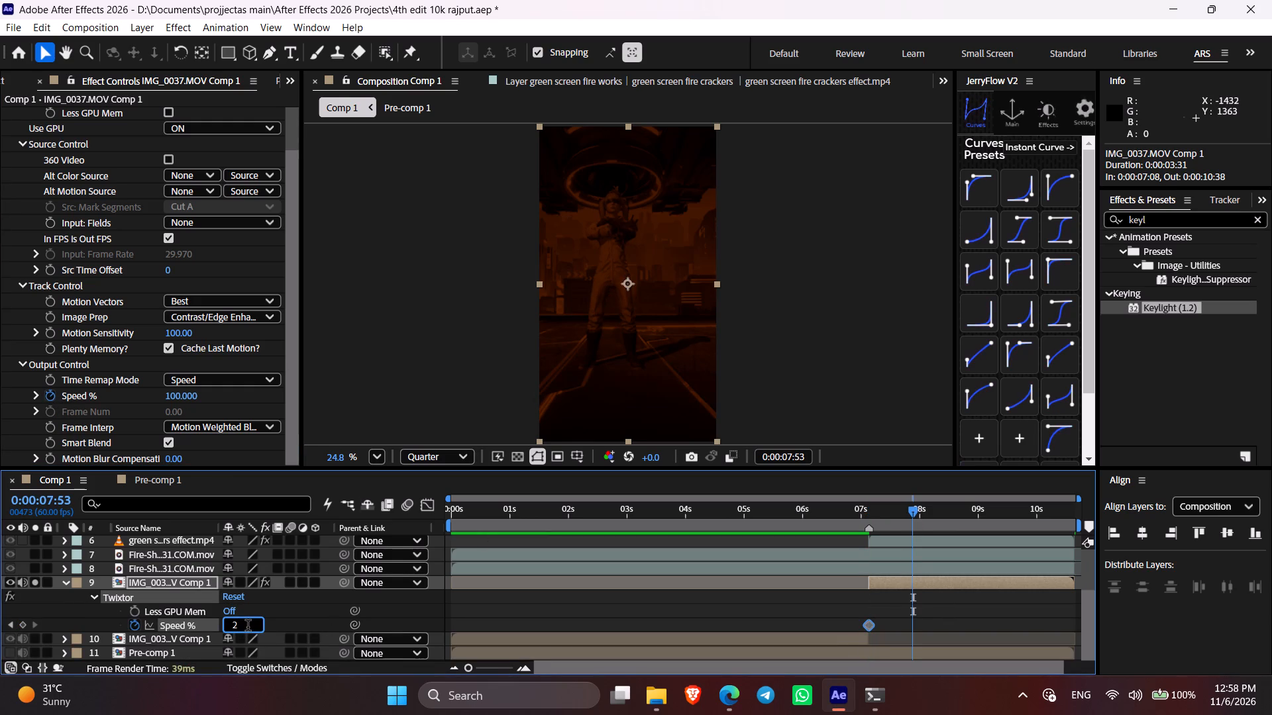
{"action": "key", "text": "BackSpace"}
{"action": "key", "text": "1"}
{"action": "key", "text": "5"}
{"action": "left_click", "coordinate": [286, 614]}
Apply the third curve preset of the first row to both Speed % keyframes and preview the slowdown up to 0:00:08:20.
{"action": "left_click_drag", "start_coordinate": [957, 615], "coordinate": [800, 640]}
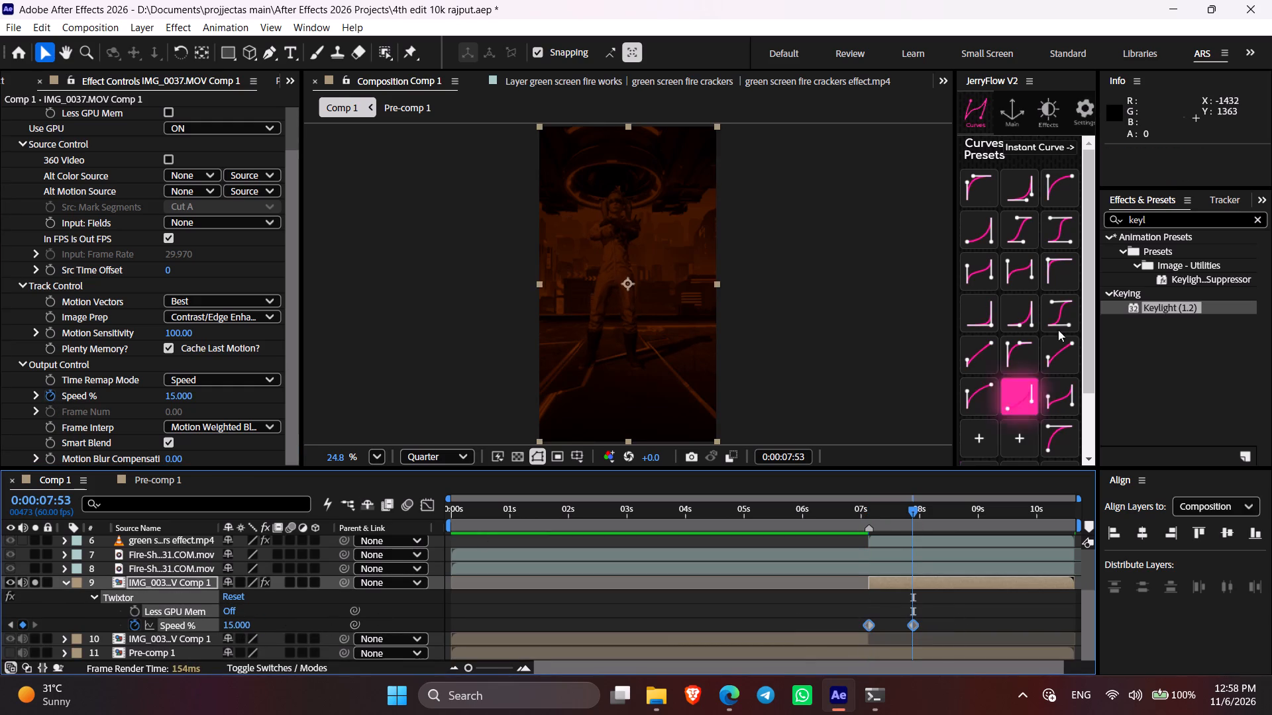
{"action": "left_click", "coordinate": [1045, 179]}
{"action": "left_click_drag", "start_coordinate": [874, 508], "coordinate": [845, 508]}
{"action": "key", "text": "space"}
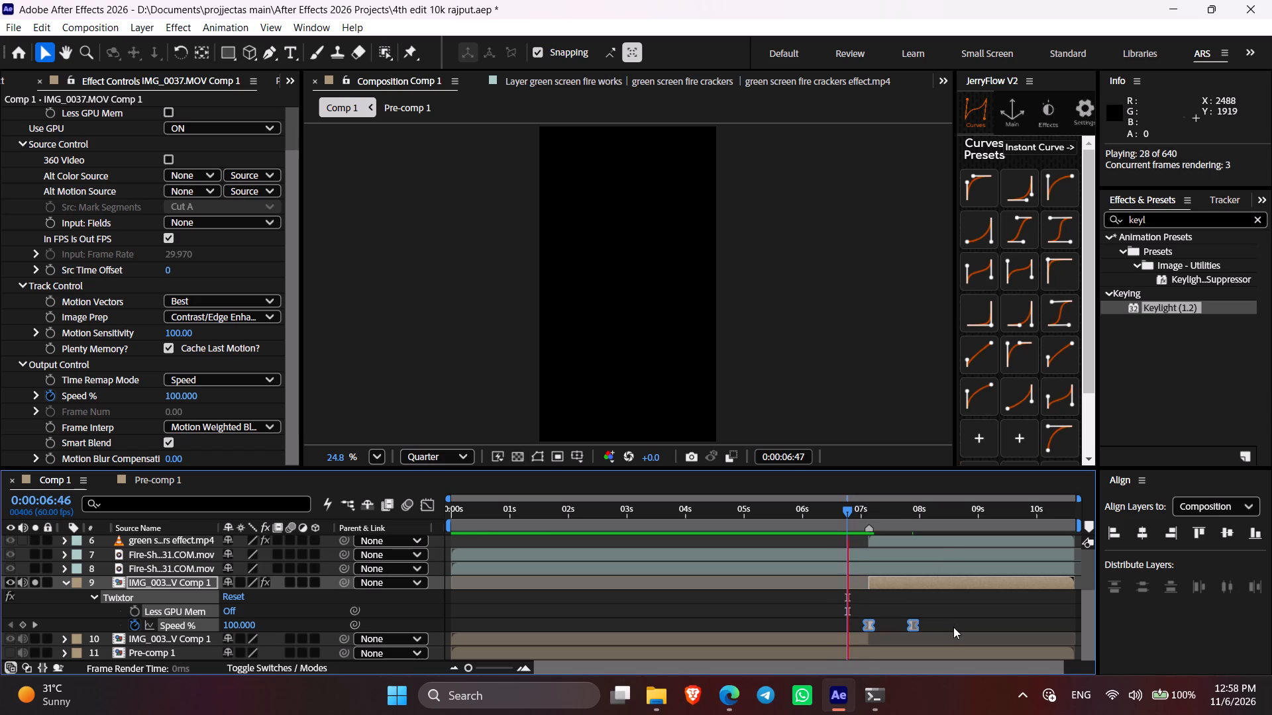
{"action": "key", "text": "space"}
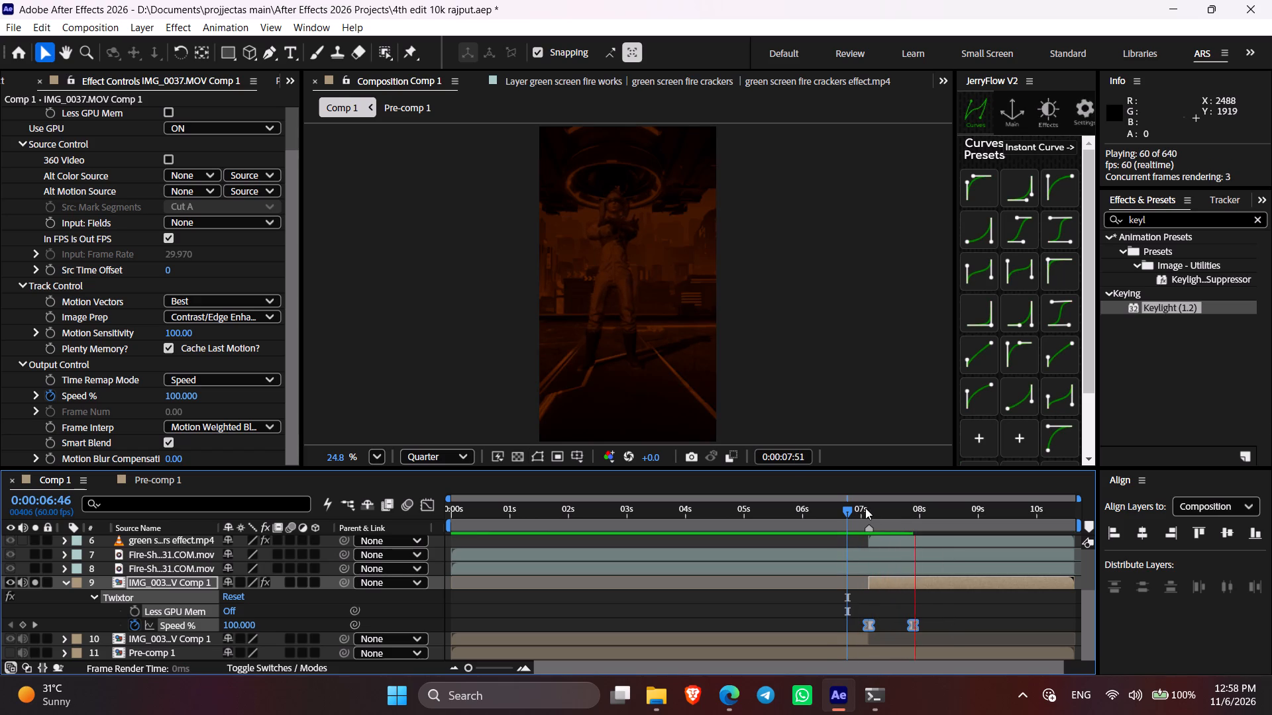
{"action": "left_click", "coordinate": [864, 508]}
{"action": "key", "text": "space"}
{"action": "key", "text": "space"}
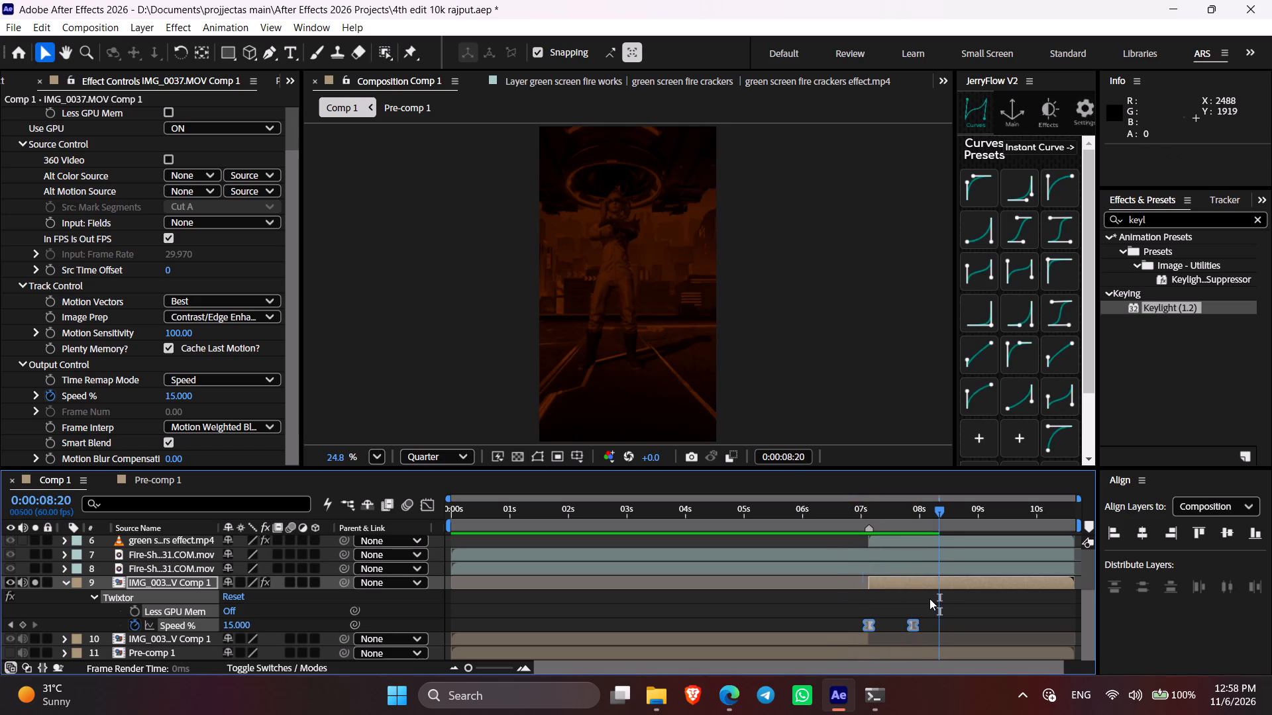
Copy the keyframed Twixtor effect, turn off the segment's solo, paste the effect onto the Pre-comp 2 segment starting at 0:00:07:08, and save the project.
{"action": "key", "text": "i"}
{"action": "left_click", "coordinate": [936, 616]}
{"action": "left_click_drag", "start_coordinate": [839, 620], "coordinate": [935, 637]}
{"action": "double_click", "coordinate": [181, 601]}
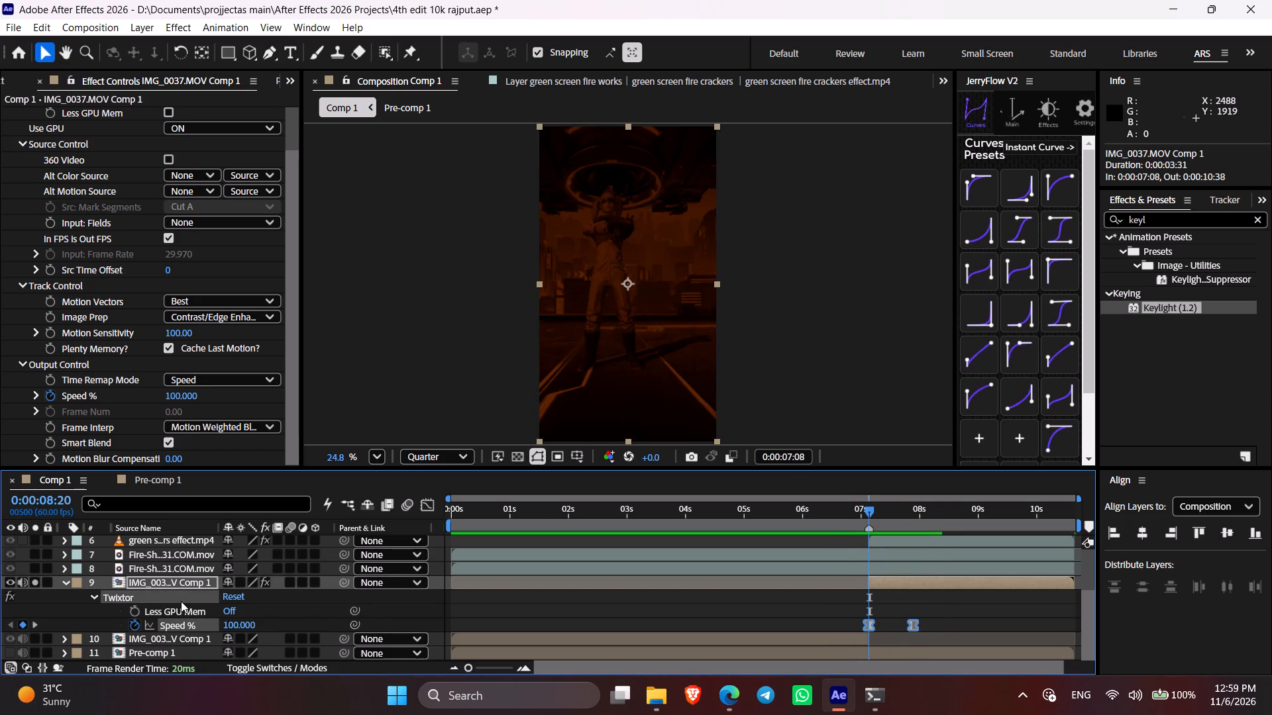
{"action": "key", "text": "ctrl+c"}
{"action": "key", "text": "e"}
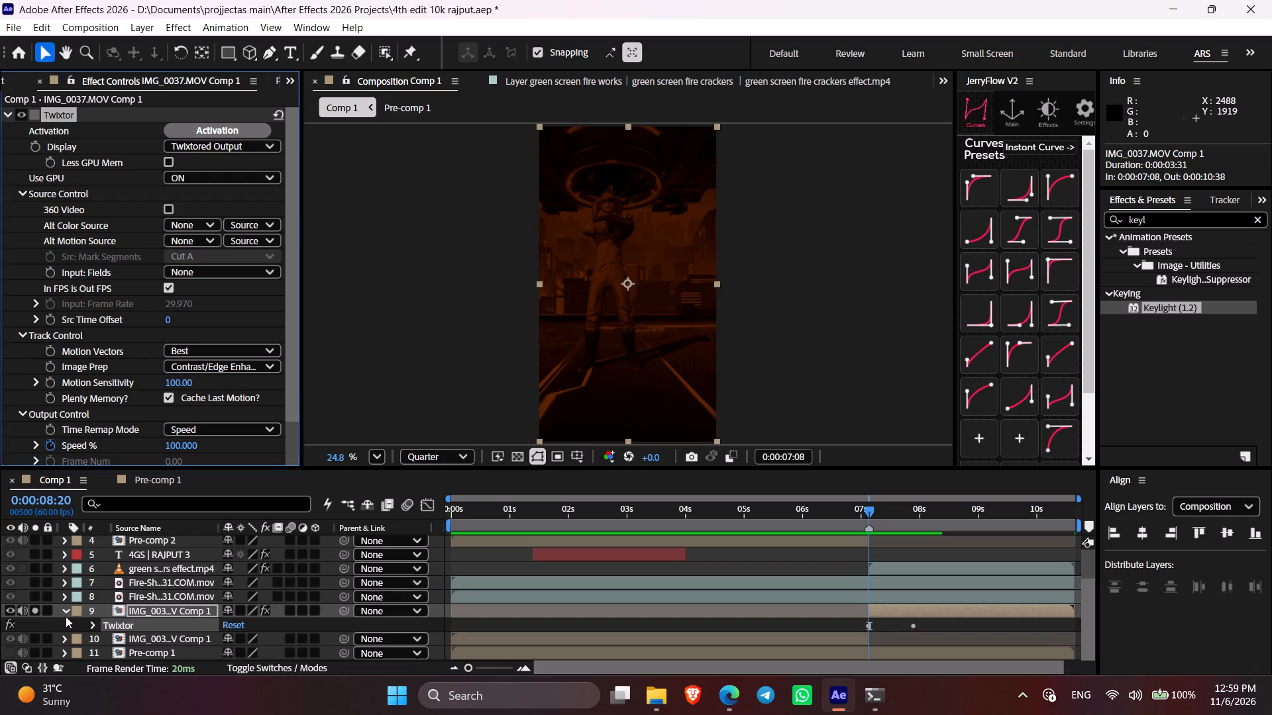
{"action": "left_click", "coordinate": [66, 616]}
{"action": "left_click", "coordinate": [33, 624]}
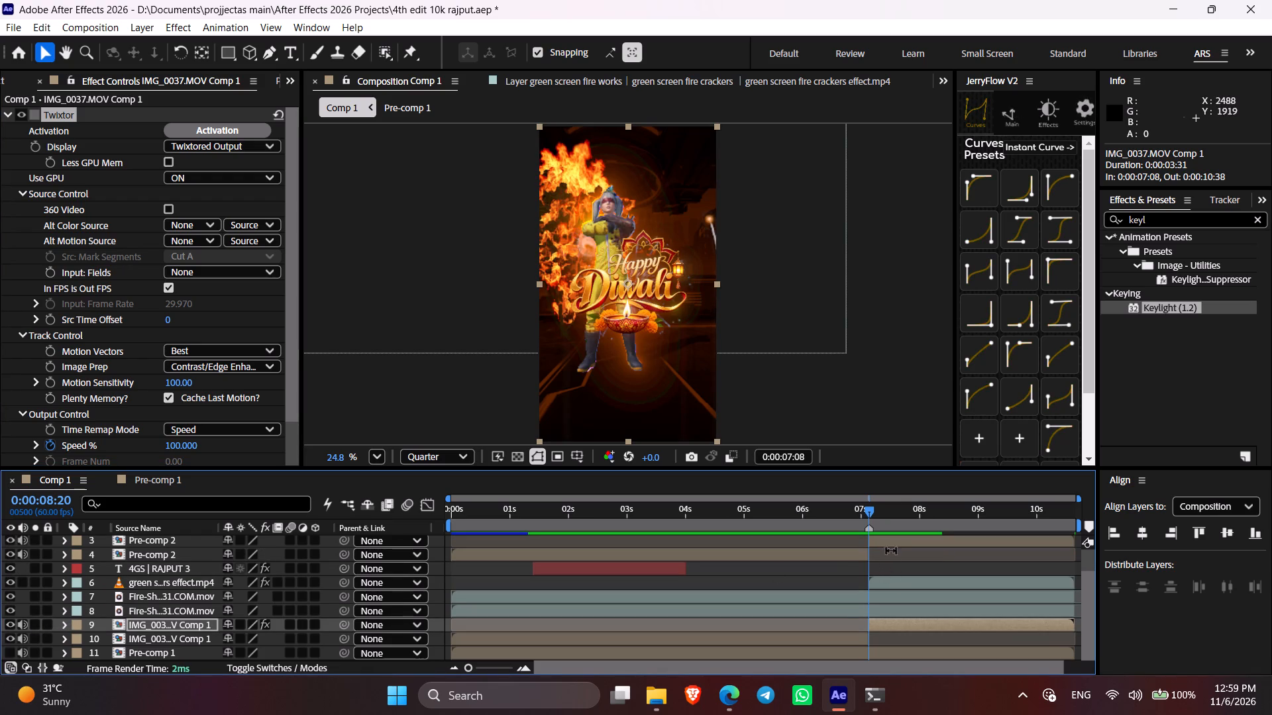
{"action": "left_click", "coordinate": [891, 547]}
{"action": "key", "text": "ctrl+v"}
{"action": "key", "text": "ctrl+s"}
Check the slowed footage with the title and fire effects up to 0:00:08:21, and deselect all layers.
{"action": "left_click_drag", "start_coordinate": [905, 514], "coordinate": [917, 516]}
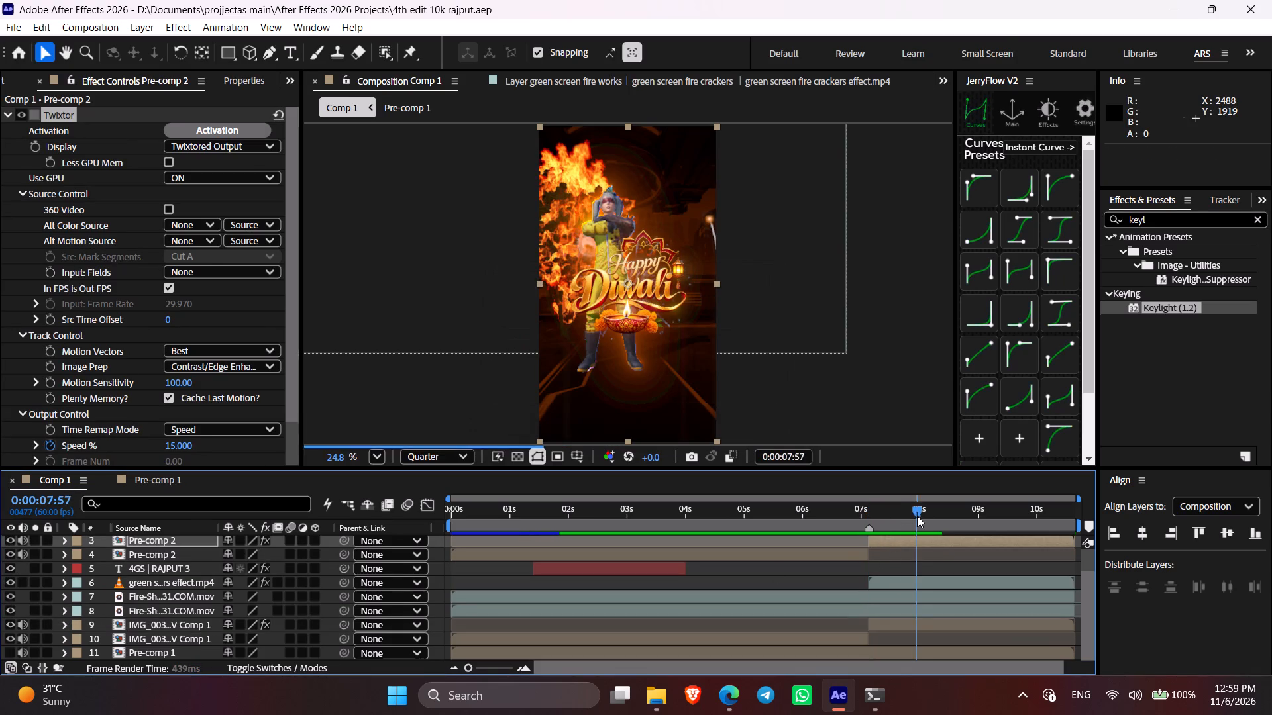
{"action": "left_click_drag", "start_coordinate": [917, 516], "coordinate": [912, 516]}
{"action": "left_click_drag", "start_coordinate": [915, 513], "coordinate": [927, 514]}
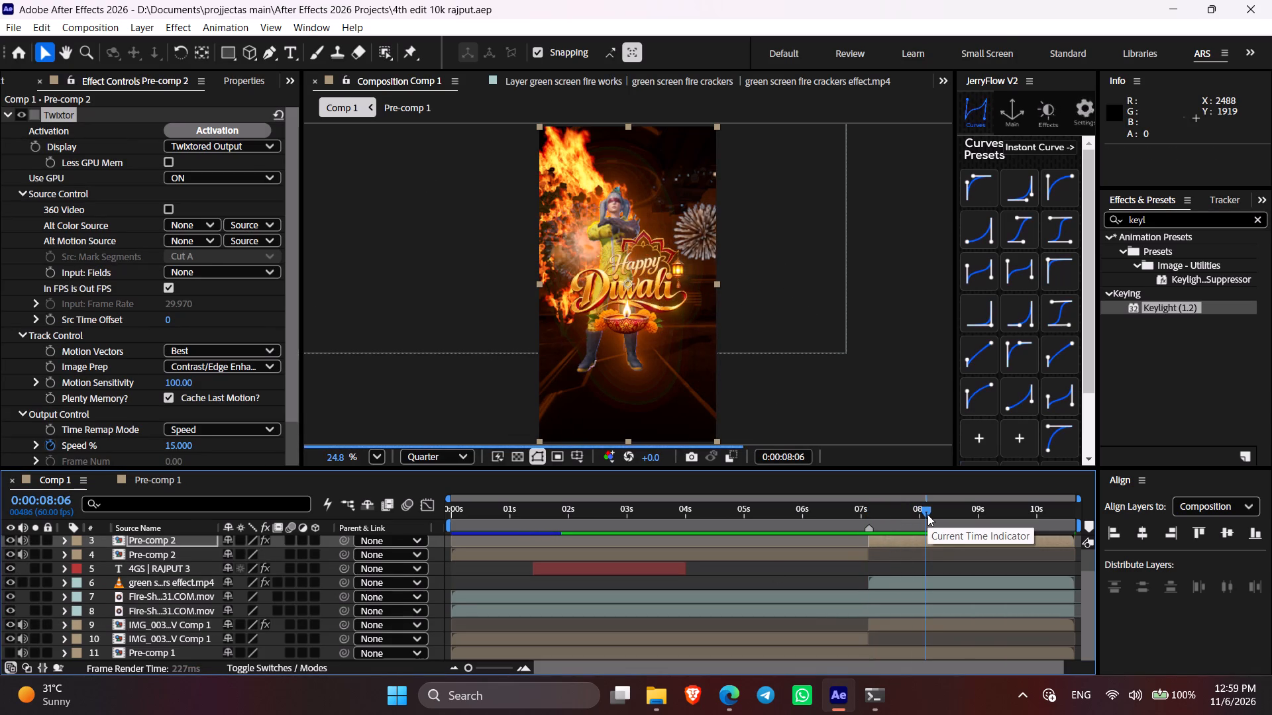
{"action": "left_click_drag", "start_coordinate": [927, 514], "coordinate": [941, 518]}
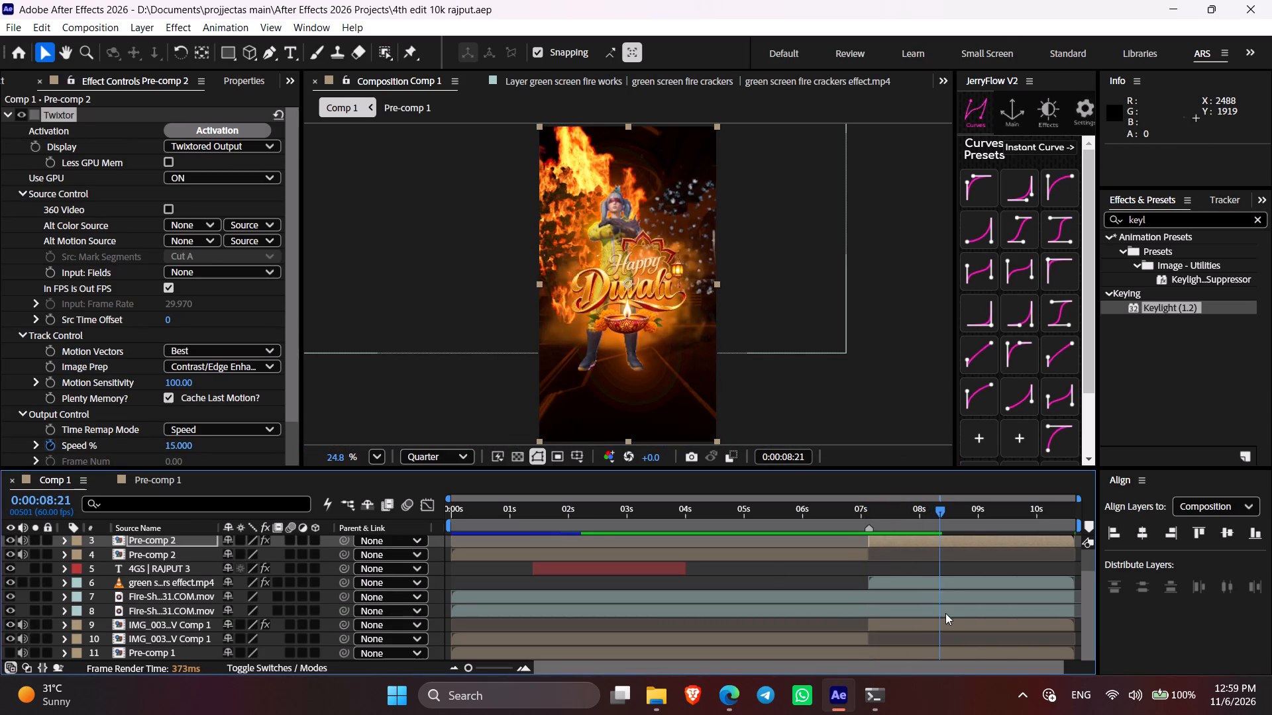
{"action": "left_click", "coordinate": [949, 622]}
{"action": "left_click", "coordinate": [856, 571]}
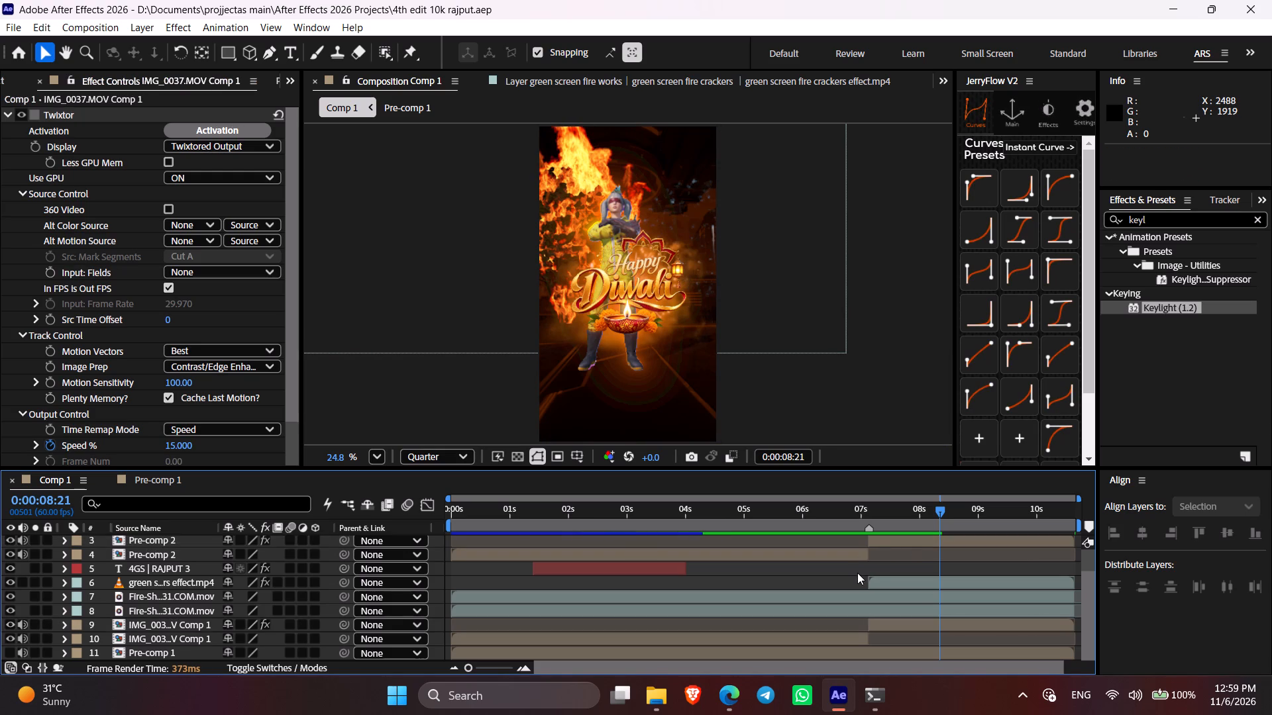
Pre-compose all layers as Pre-comp 3, moving all attributes, and split it at 0:00:07:08.
{"action": "key", "text": "ctrl+a"}
{"action": "left_click", "coordinate": [863, 511], "text": "shift"}
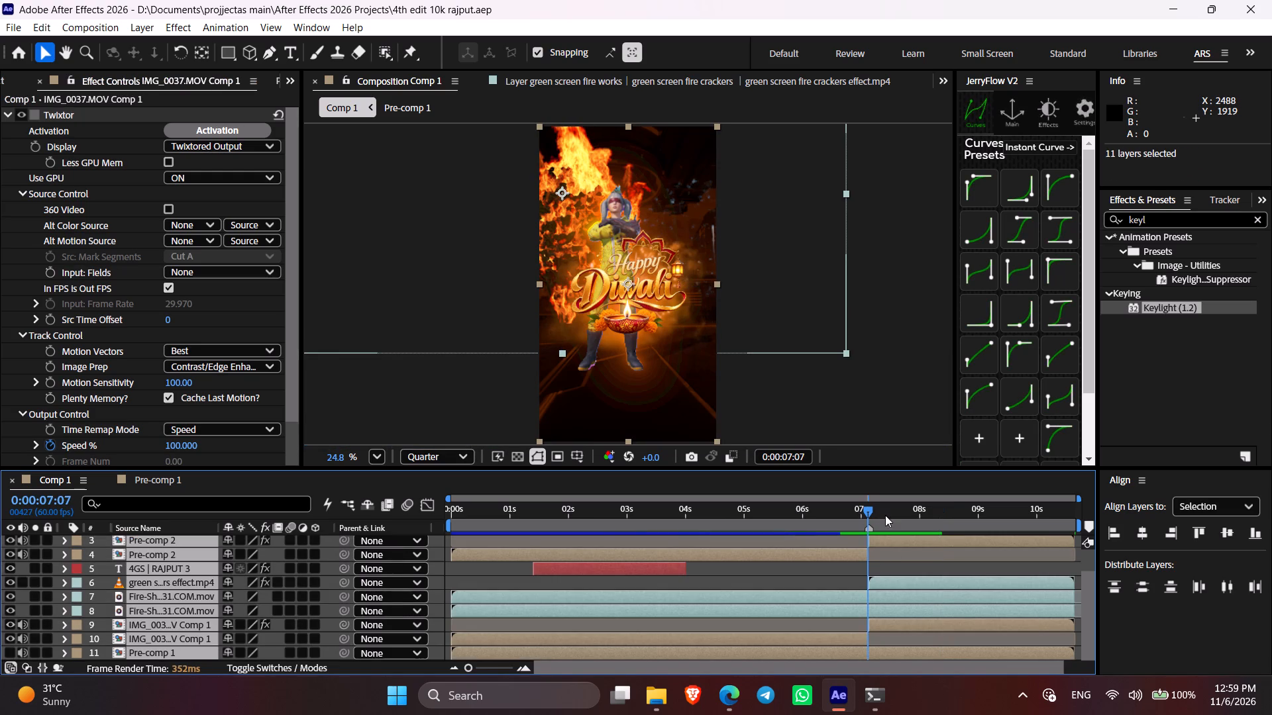
{"action": "key", "text": "ctrl+Right"}
{"action": "key", "text": "ctrl+shift+c"}
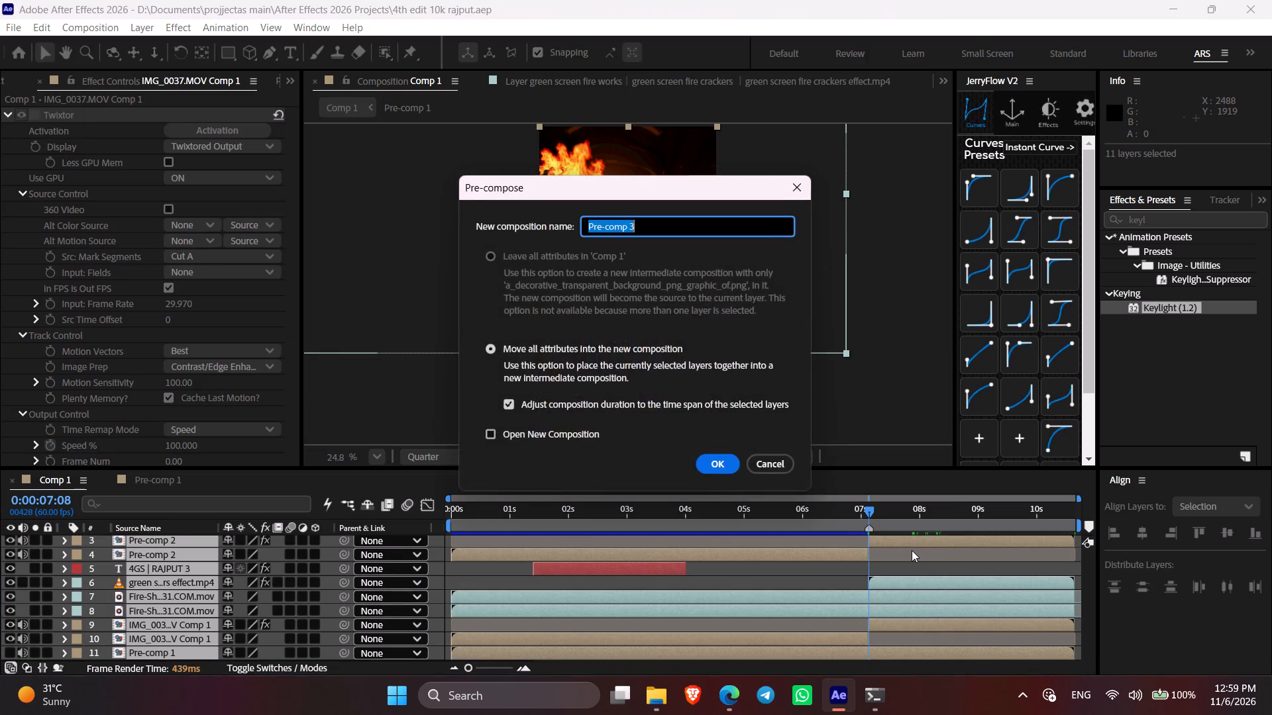
{"action": "key", "text": "Return"}
{"action": "key", "text": "ctrl+shift+d"}
Apply the S_BlurMoCurves effect to the Pre-comp 3 segment starting at 0:00:07:08.
{"action": "left_click", "coordinate": [900, 539]}
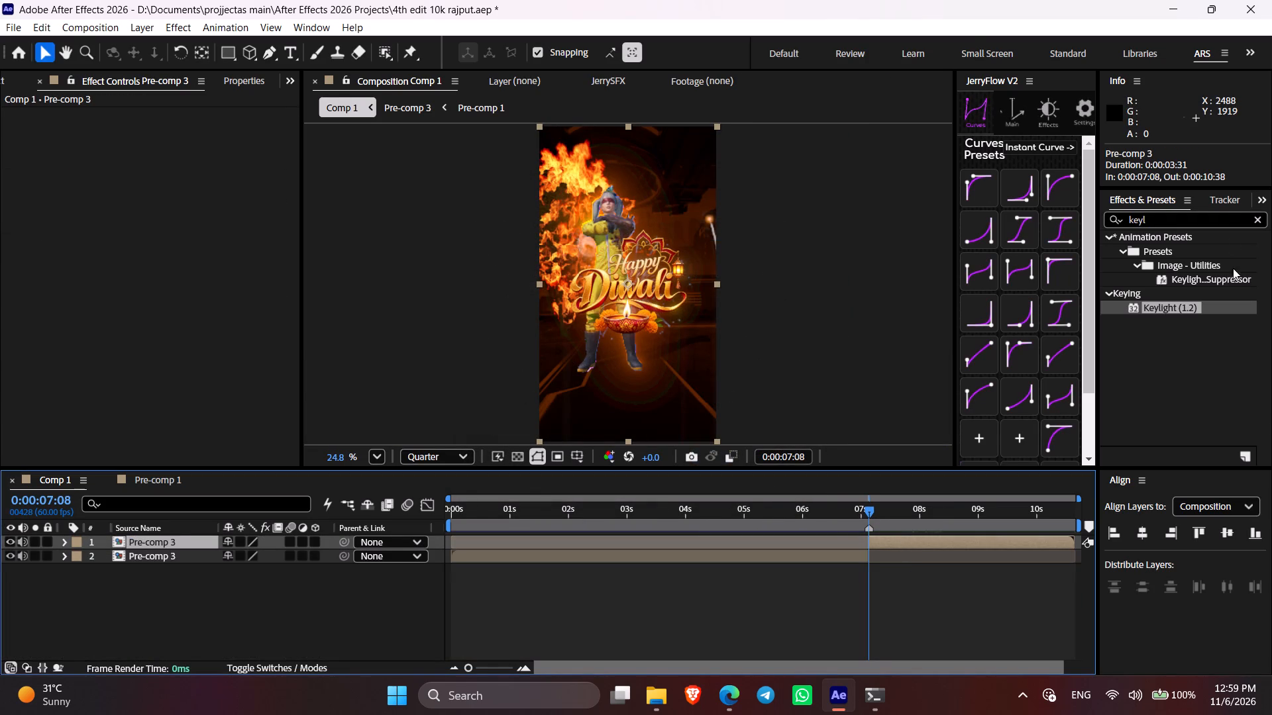
{"action": "left_click_drag", "start_coordinate": [1171, 226], "coordinate": [1065, 225]}
{"action": "key", "text": "s"}
{"action": "left_click_drag", "start_coordinate": [1158, 225], "coordinate": [1090, 224]}
{"action": "key", "text": "s"}
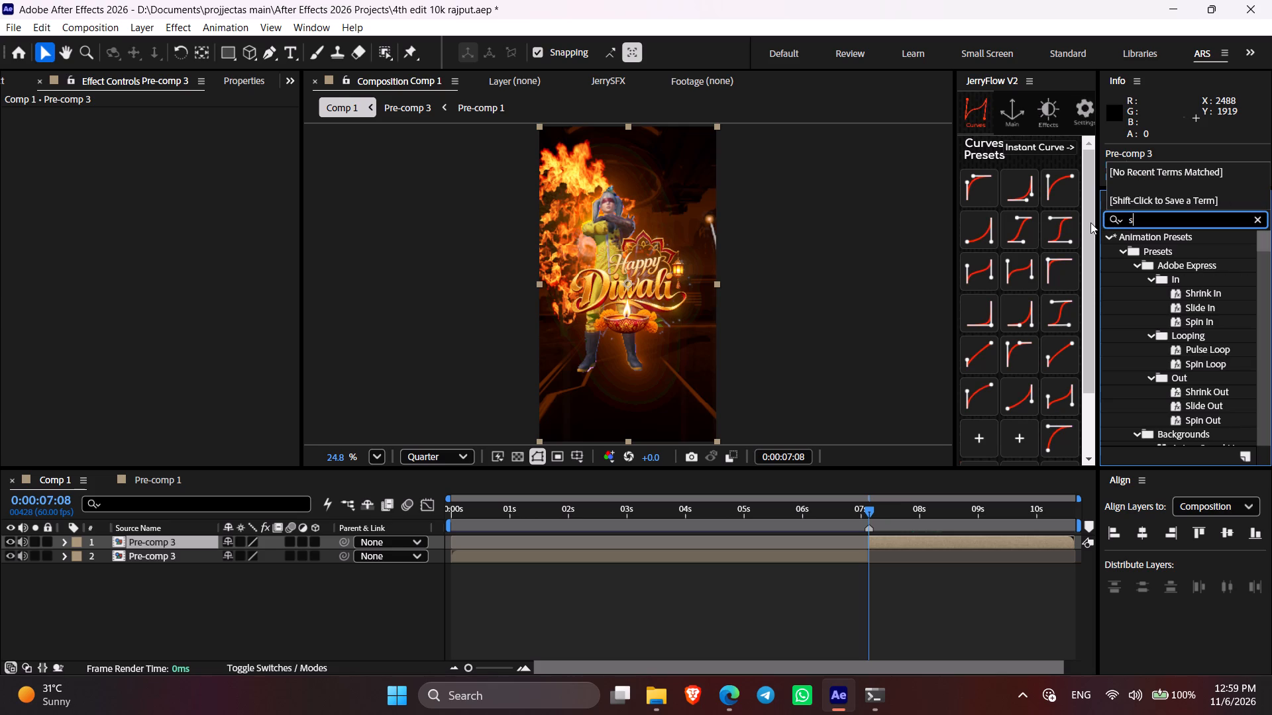
{"action": "key", "text": "shift+underscore"}
{"action": "key", "text": "b"}
{"action": "key", "text": "l"}
{"action": "key", "text": "u"}
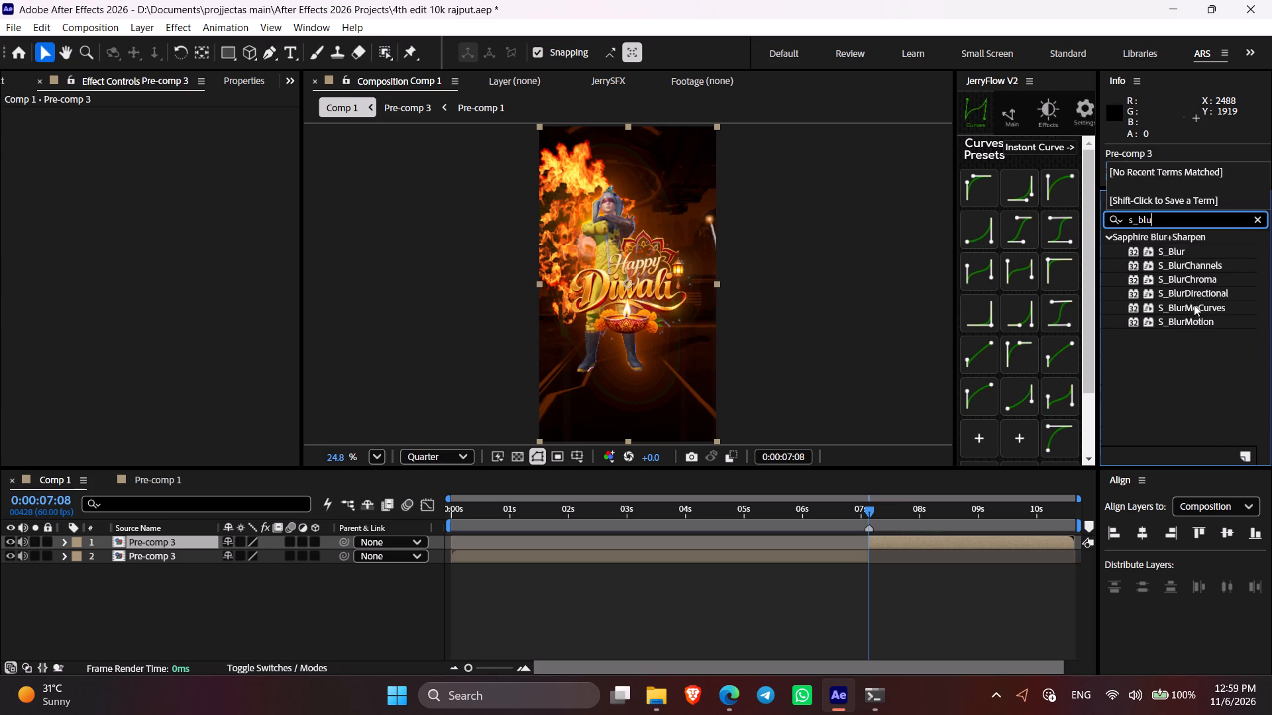
{"action": "left_click_drag", "start_coordinate": [1187, 305], "coordinate": [941, 537]}
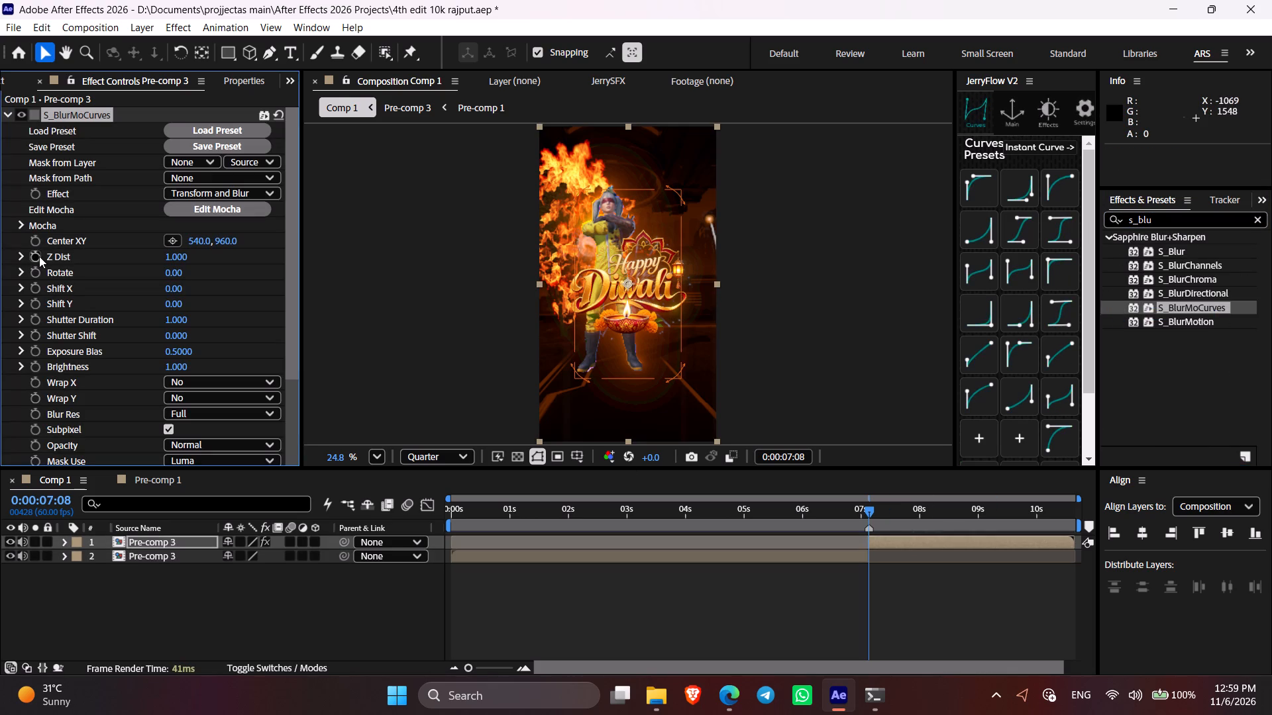
Keyframe the effect's Z Dist from 1.000 at 0:00:07:08 to 0.8 at the segment's end, 0:00:10:38, saving the project.
{"action": "left_click", "coordinate": [39, 256]}
{"action": "key", "text": "o"}
{"action": "key", "text": "u"}
{"action": "key", "text": "ctrl+s"}
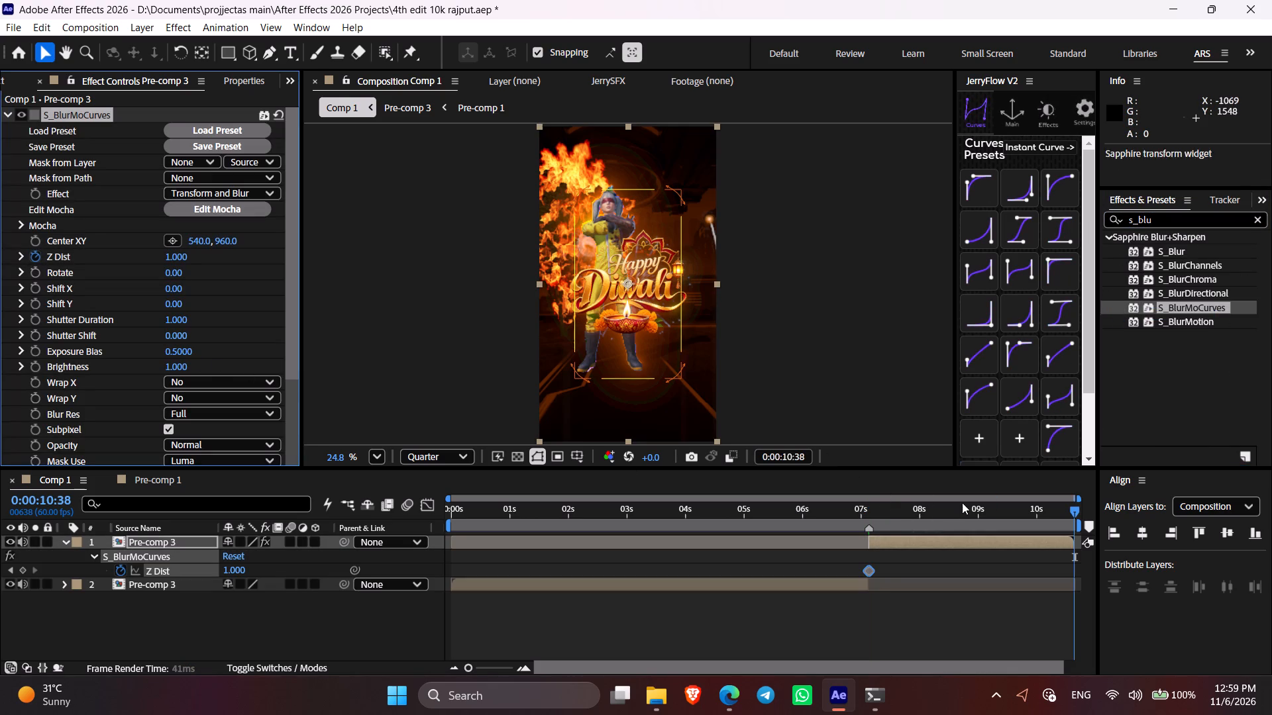
{"action": "left_click", "coordinate": [238, 571]}
{"action": "key", "text": "period"}
{"action": "key", "text": "8"}
{"action": "left_click", "coordinate": [273, 561]}
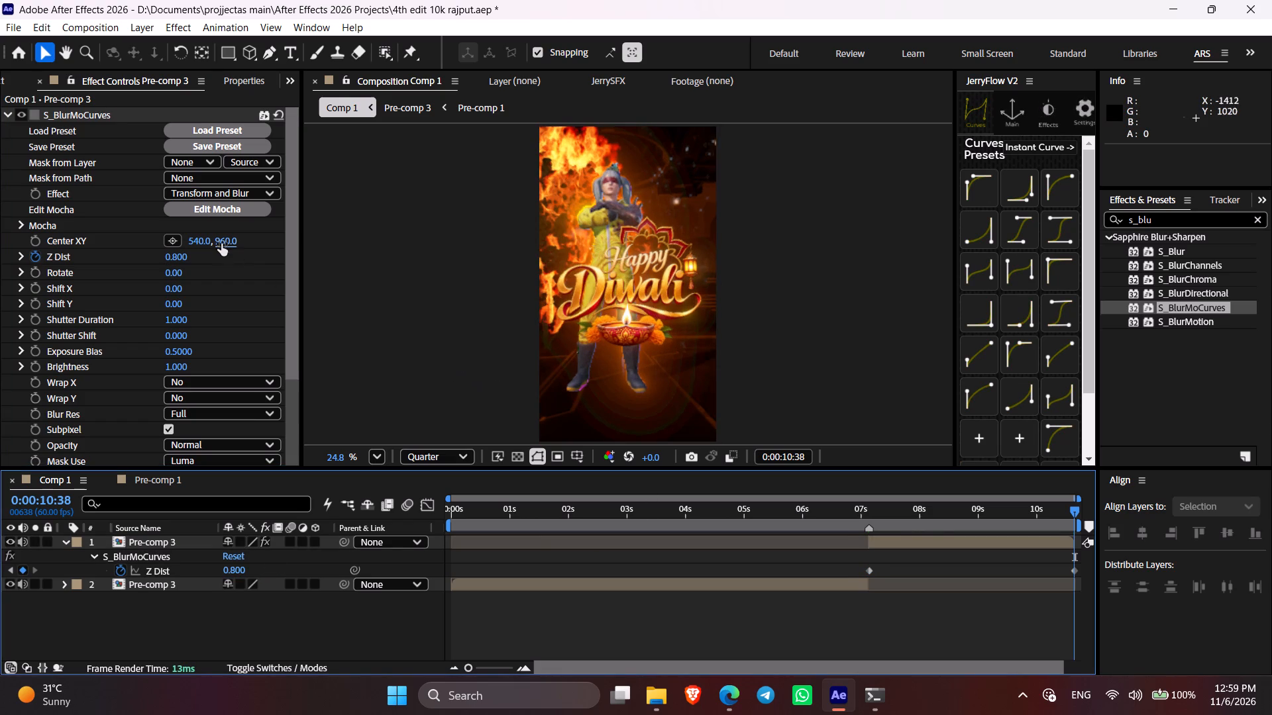
Apply the first curve preset of the third row to both Z Dist keyframes.
{"action": "left_click_drag", "start_coordinate": [852, 567], "coordinate": [1106, 600]}
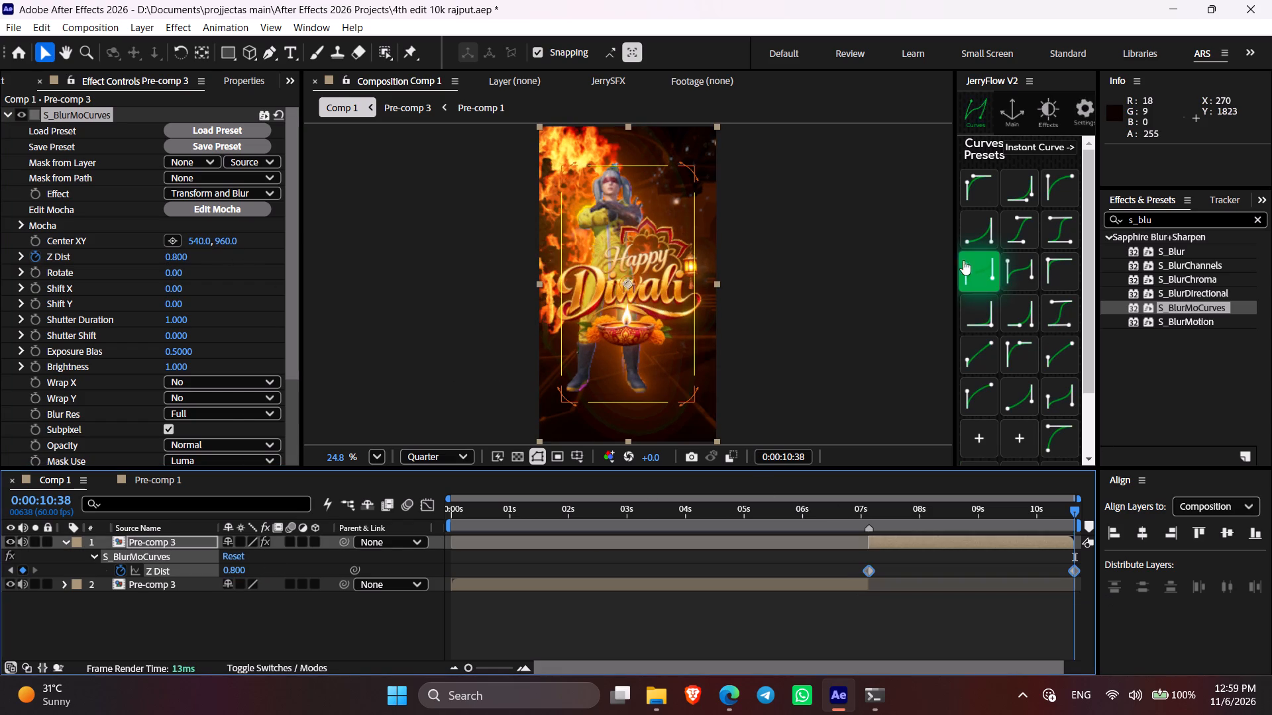
{"action": "left_click", "coordinate": [969, 271]}
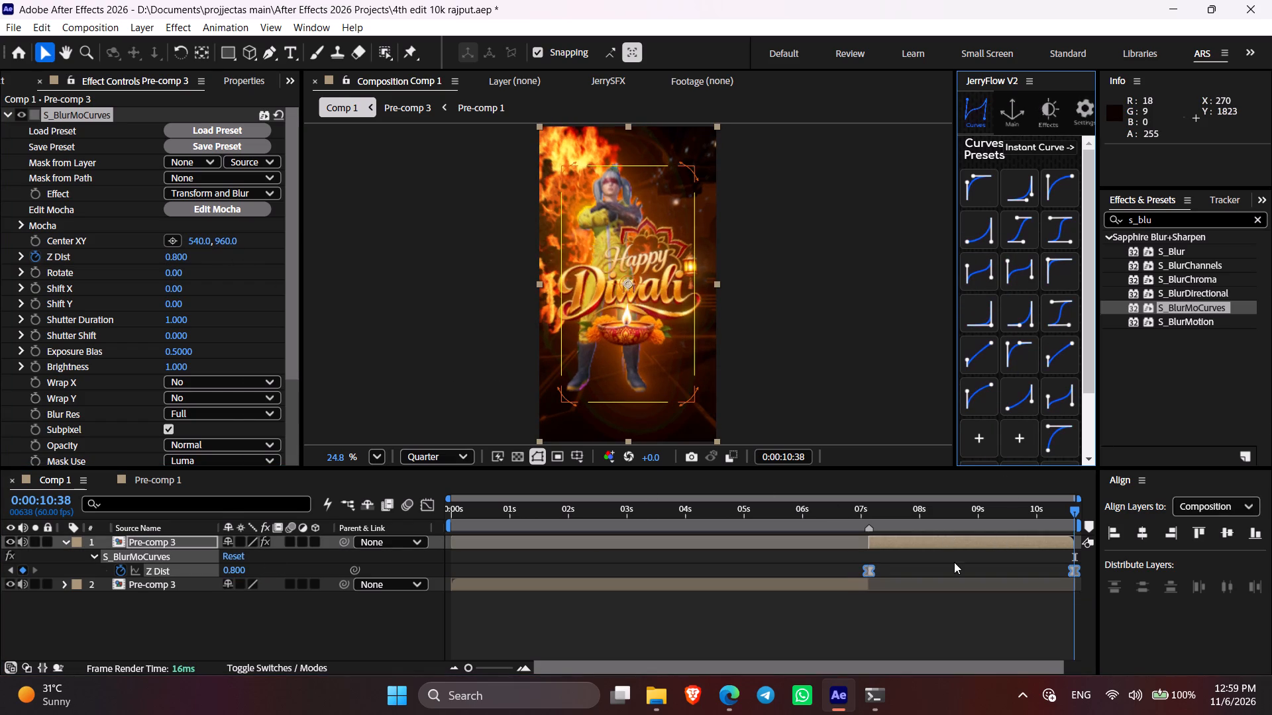
{"action": "left_click", "coordinate": [954, 562]}
Set the Z Dist keyframe at 0:00:10:38 to 0.85.
{"action": "left_click", "coordinate": [244, 569]}
{"action": "key", "text": "period"}
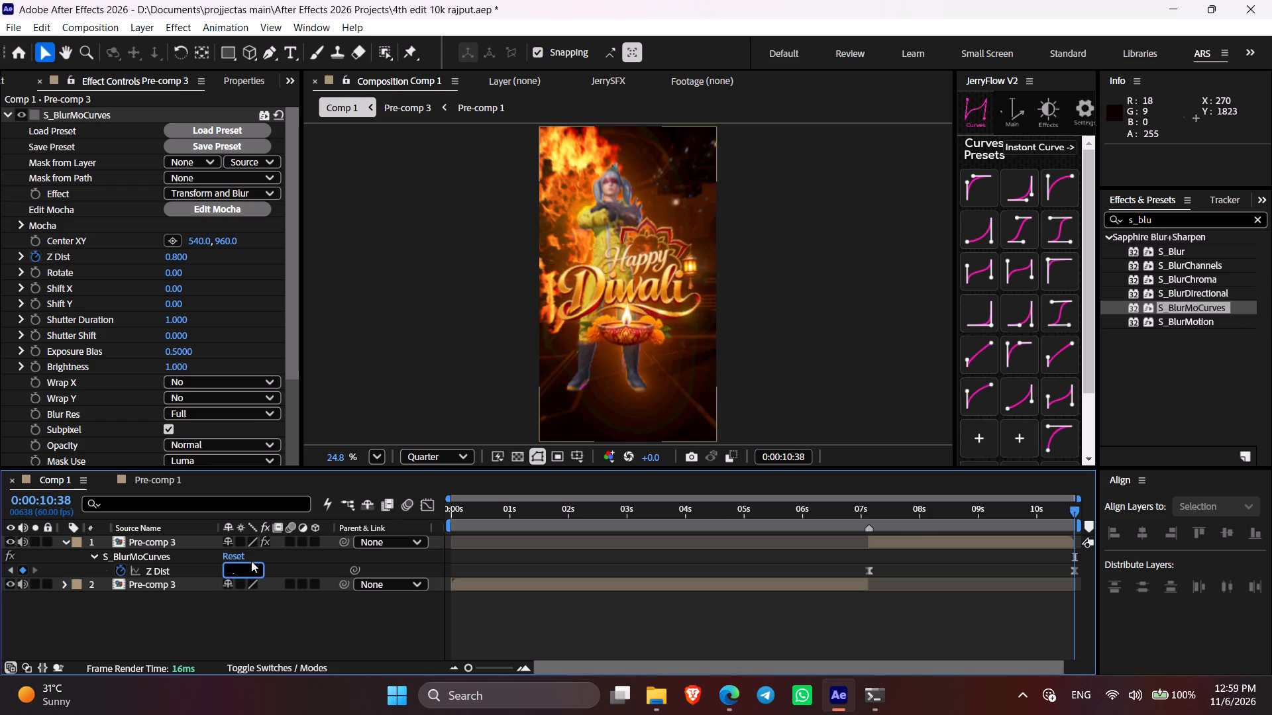
{"action": "key", "text": "8"}
{"action": "key", "text": "5"}
{"action": "left_click", "coordinate": [304, 546]}
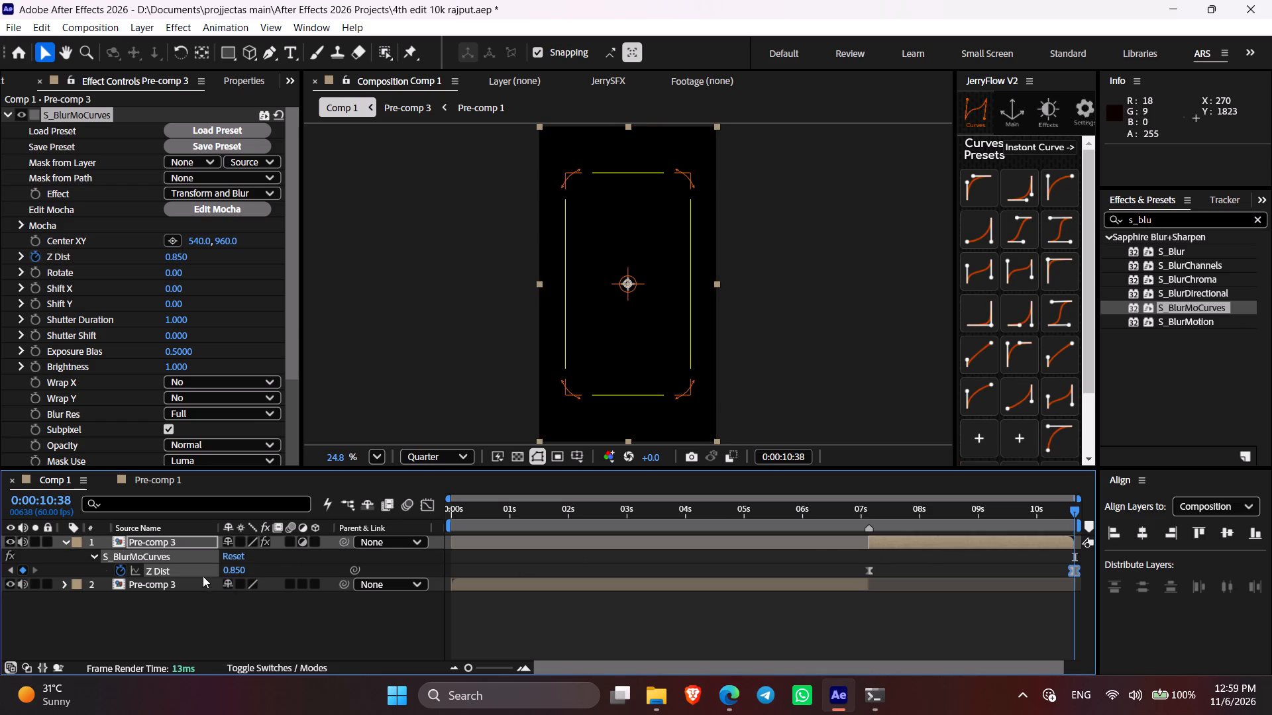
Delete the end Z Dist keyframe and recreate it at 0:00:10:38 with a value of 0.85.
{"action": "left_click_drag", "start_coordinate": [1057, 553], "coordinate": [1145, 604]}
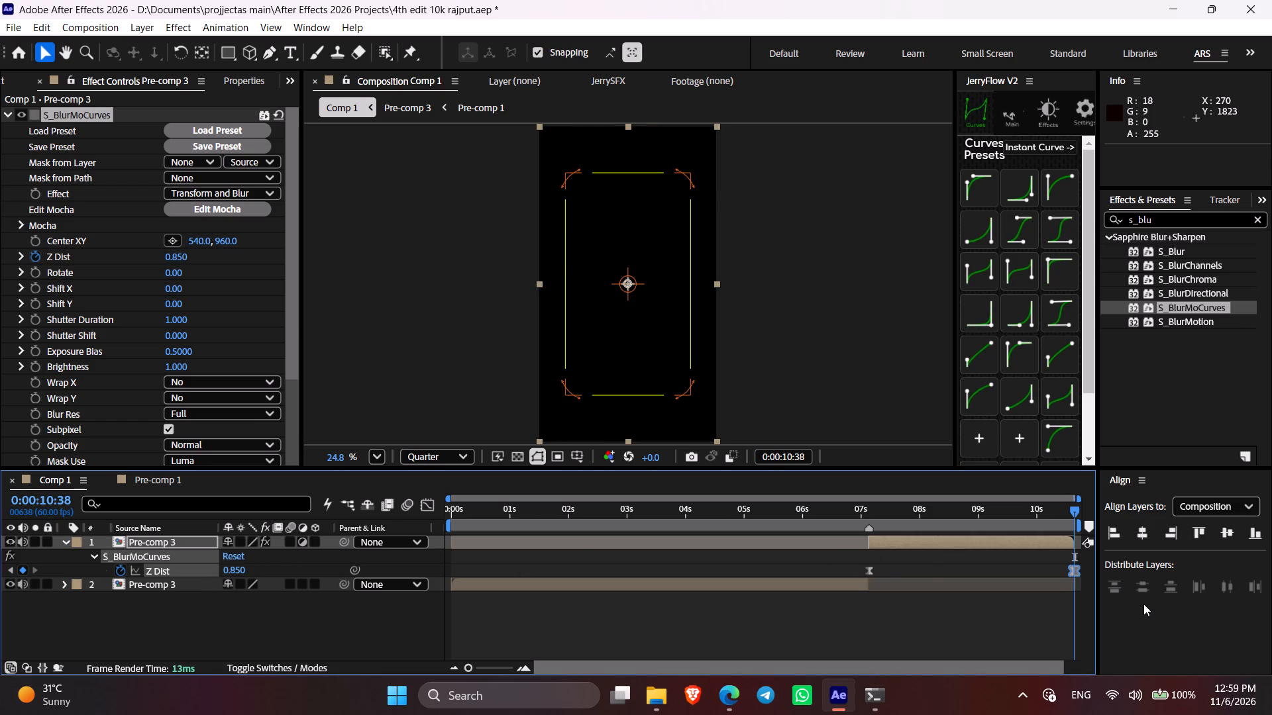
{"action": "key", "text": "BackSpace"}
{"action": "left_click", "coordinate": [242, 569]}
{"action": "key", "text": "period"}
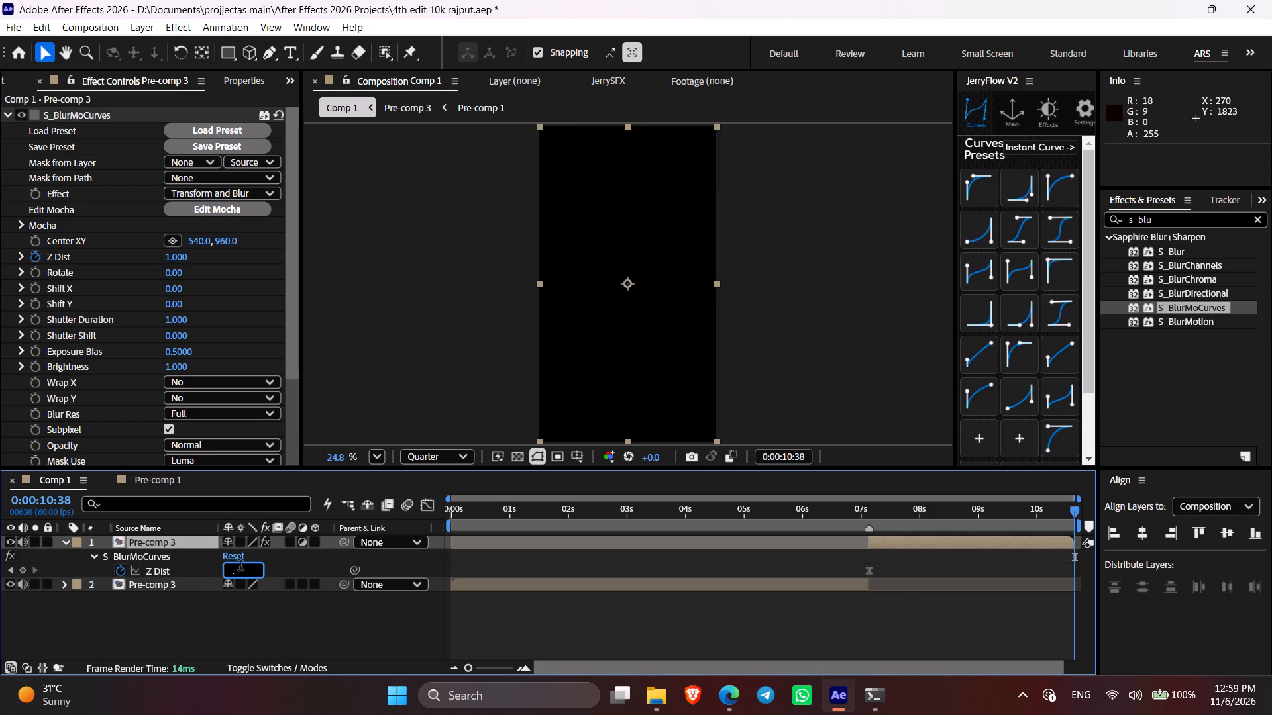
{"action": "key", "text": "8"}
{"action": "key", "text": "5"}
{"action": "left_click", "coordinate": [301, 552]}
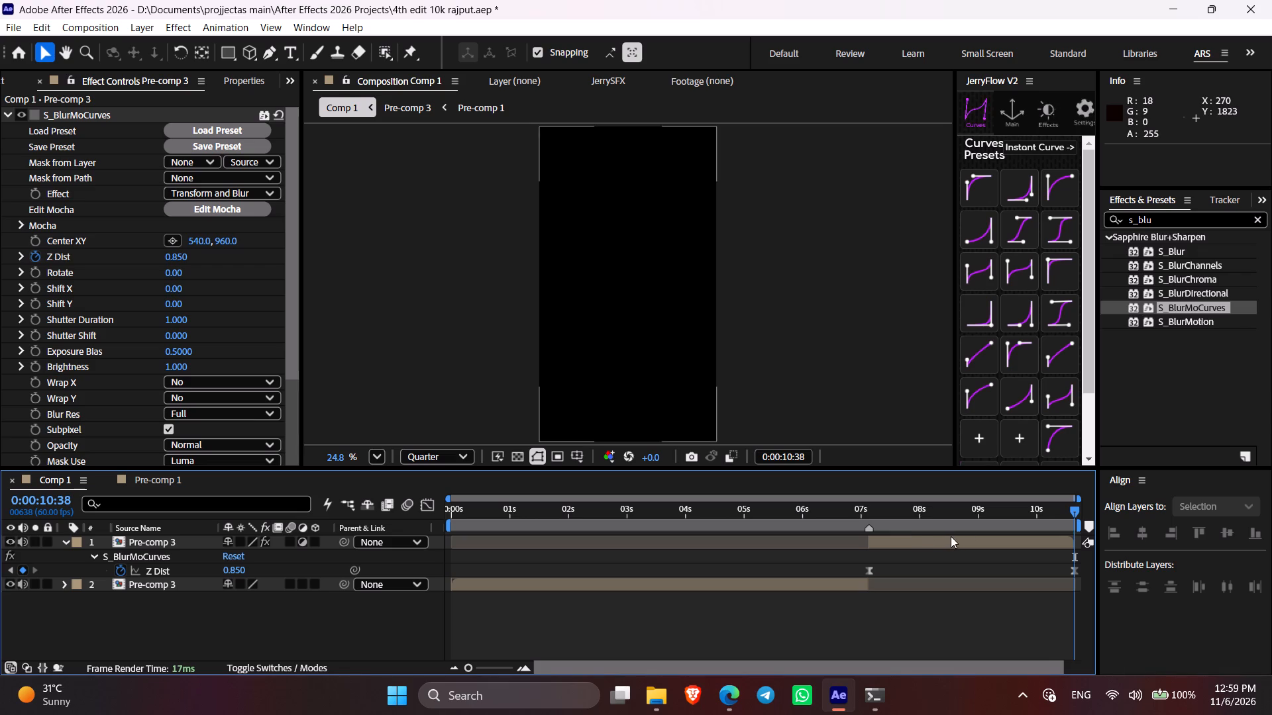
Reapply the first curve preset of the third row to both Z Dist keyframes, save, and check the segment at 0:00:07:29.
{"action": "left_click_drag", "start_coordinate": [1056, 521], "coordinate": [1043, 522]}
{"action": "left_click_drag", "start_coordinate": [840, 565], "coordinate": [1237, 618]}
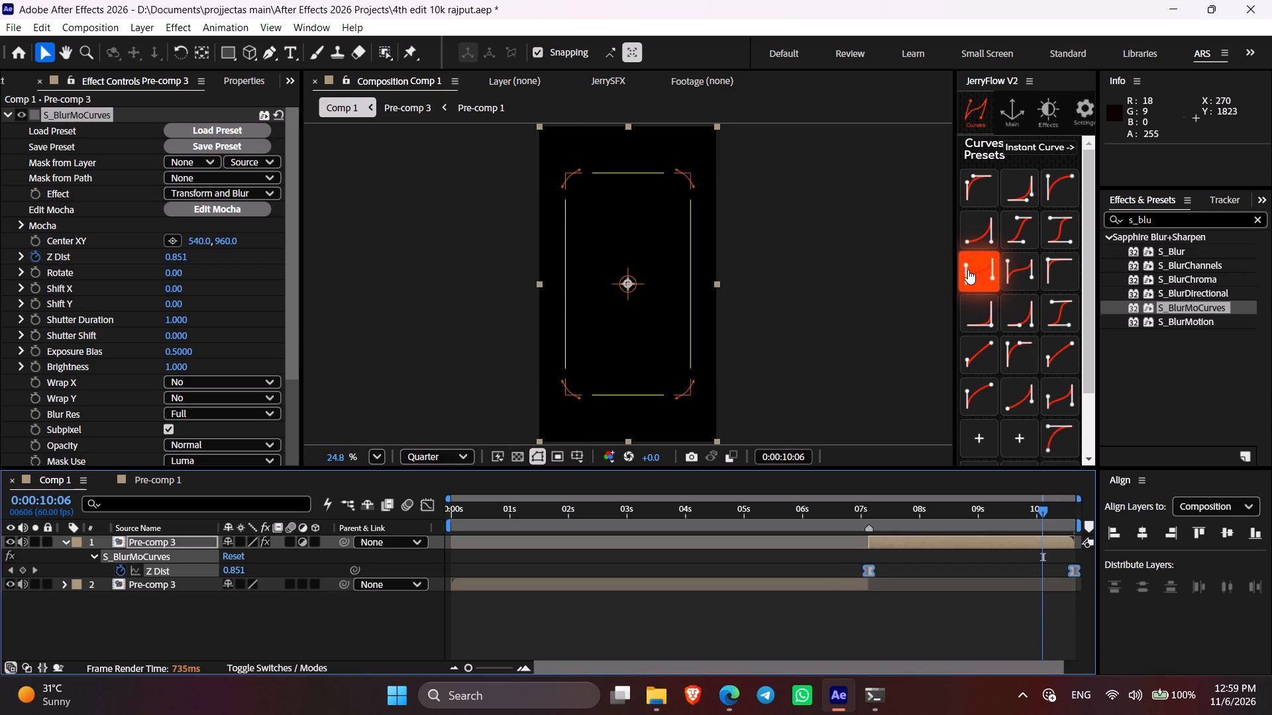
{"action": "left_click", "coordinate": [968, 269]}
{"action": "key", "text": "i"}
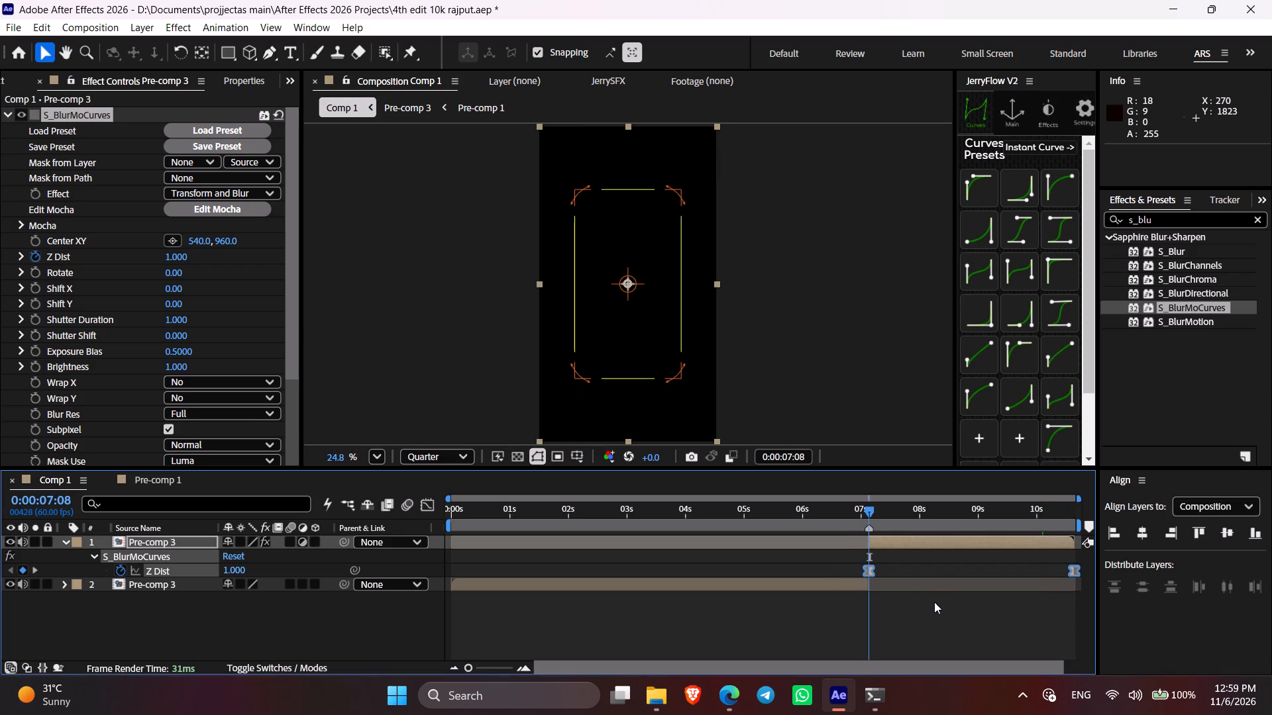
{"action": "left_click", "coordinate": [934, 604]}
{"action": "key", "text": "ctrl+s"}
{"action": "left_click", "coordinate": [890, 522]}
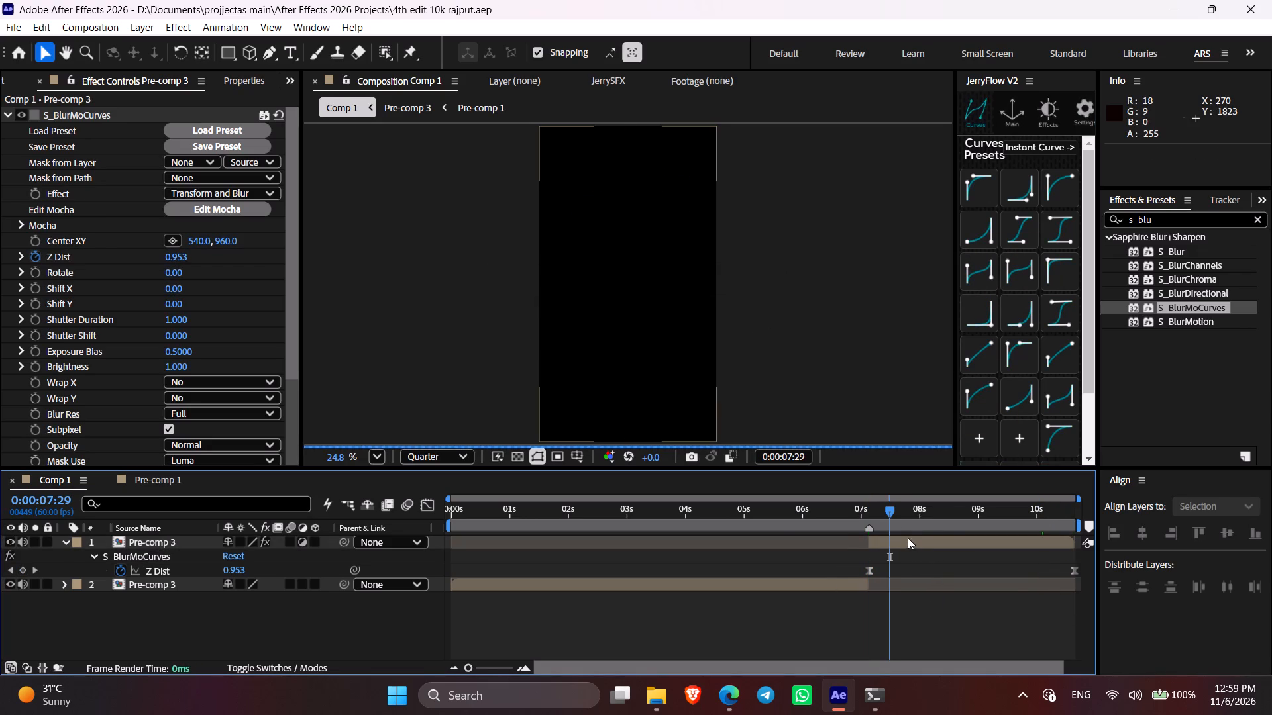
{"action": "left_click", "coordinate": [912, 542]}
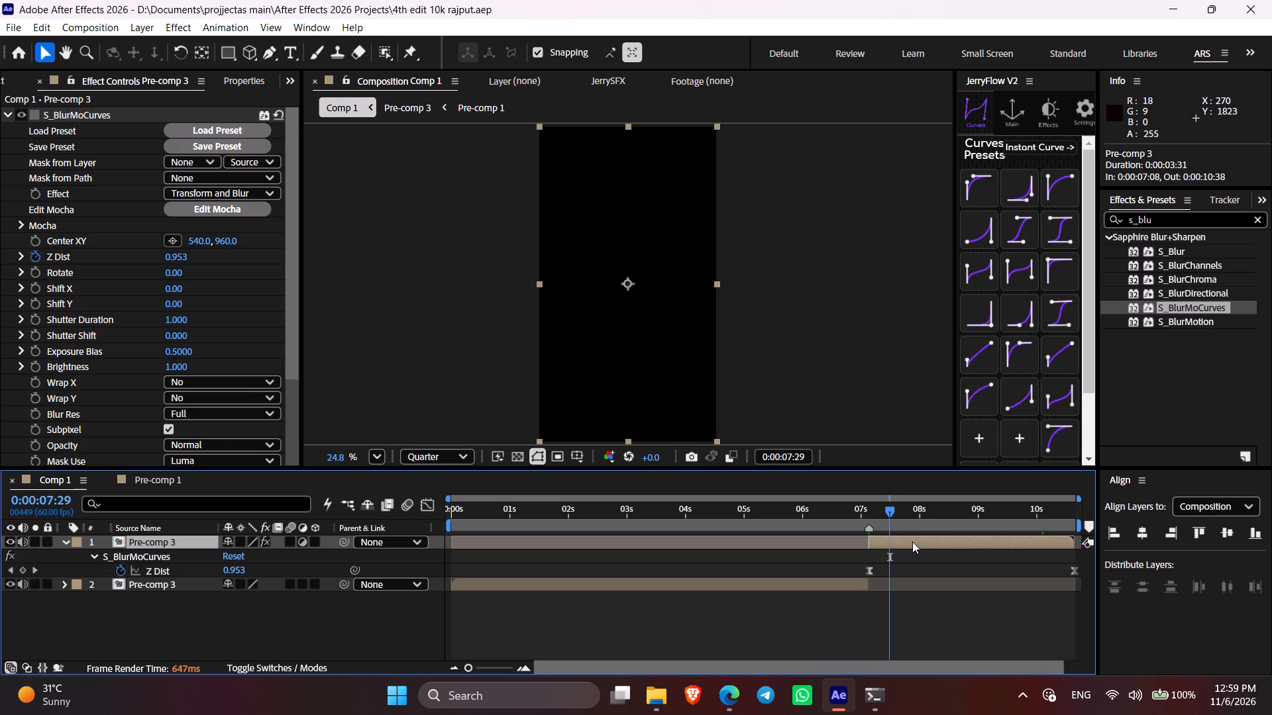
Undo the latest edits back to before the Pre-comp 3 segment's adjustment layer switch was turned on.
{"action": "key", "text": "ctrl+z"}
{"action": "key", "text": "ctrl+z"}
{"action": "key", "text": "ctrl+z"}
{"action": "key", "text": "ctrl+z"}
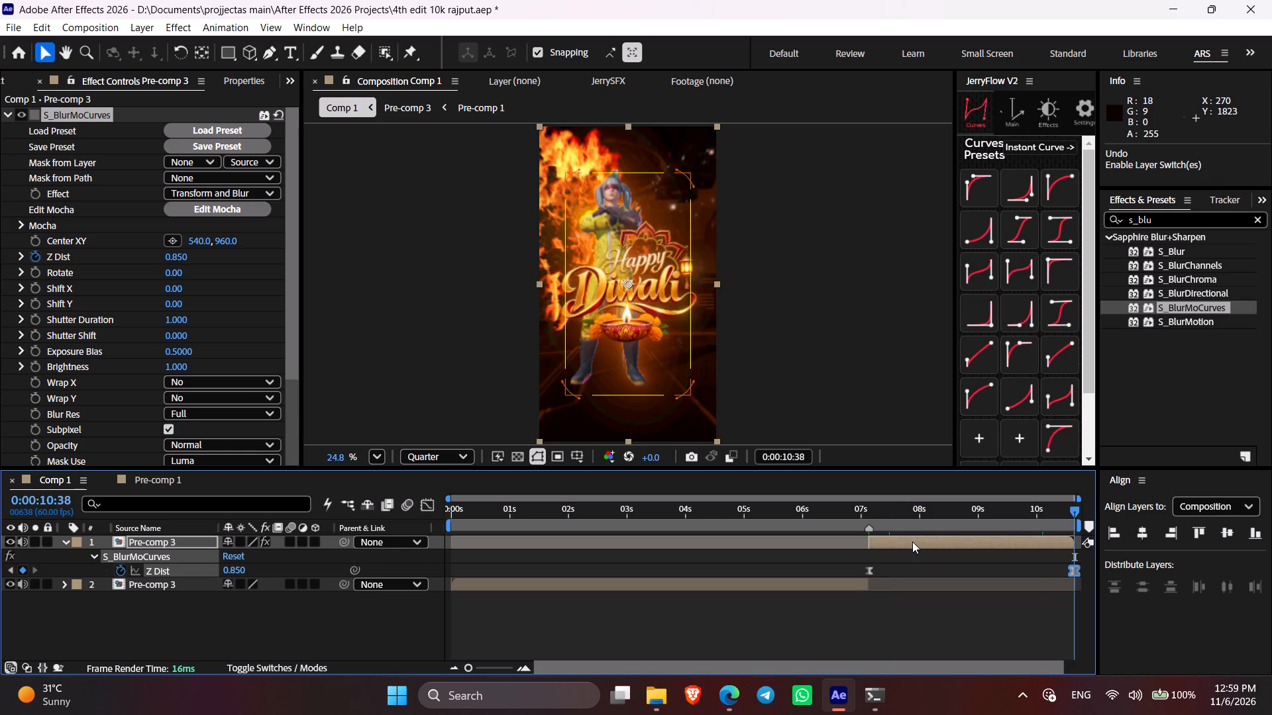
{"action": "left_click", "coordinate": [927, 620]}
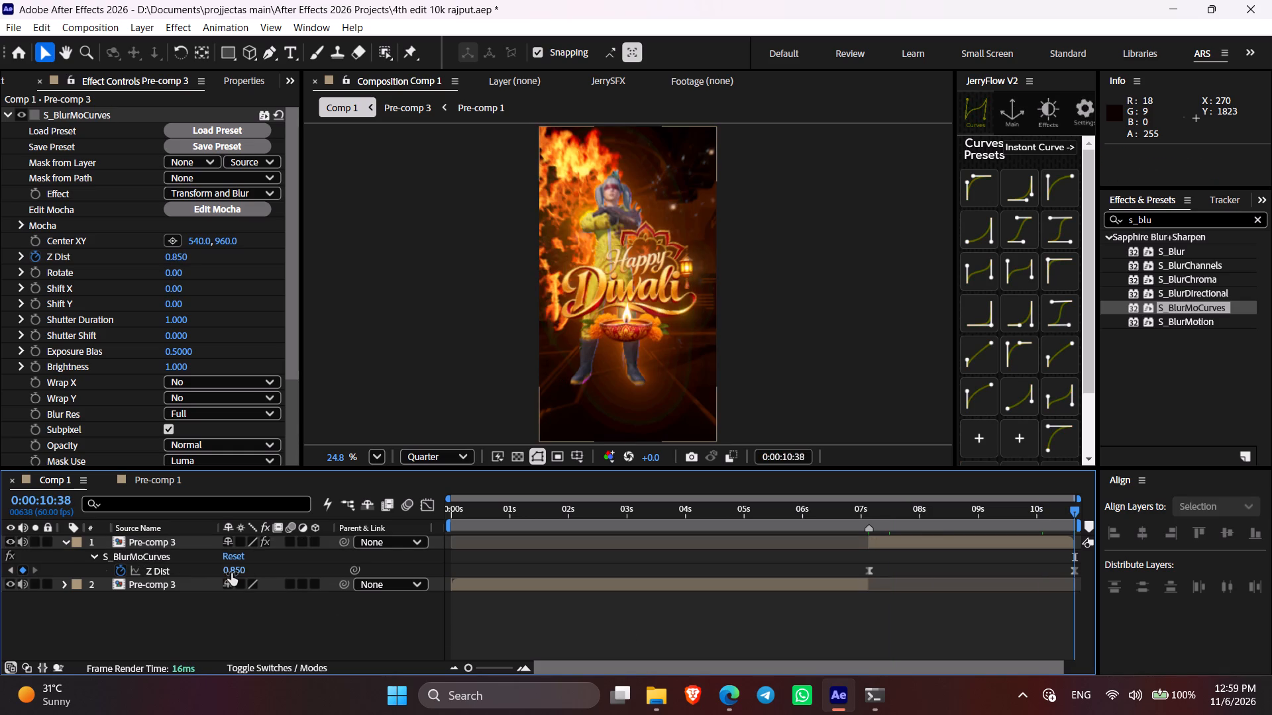
Apply the first curve preset of the third row to both Z Dist keyframes, save, and preview up to 0:00:07:37.
{"action": "left_click_drag", "start_coordinate": [839, 571], "coordinate": [1269, 667]}
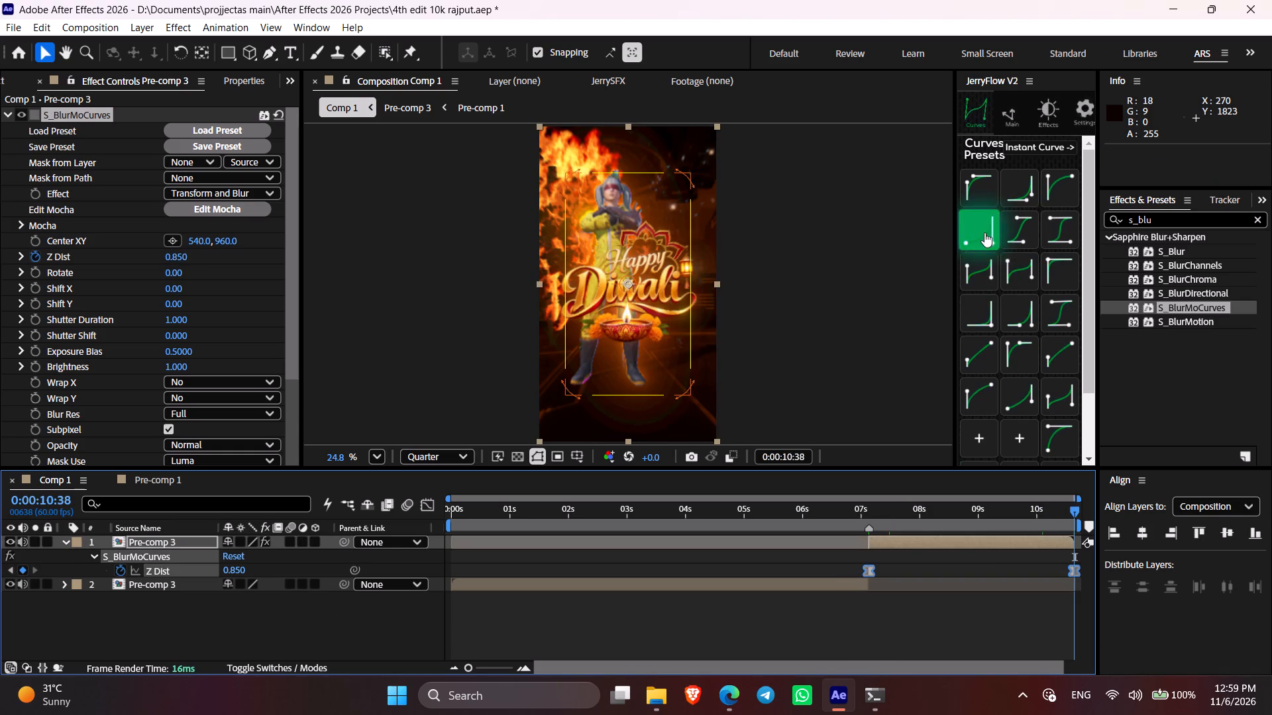
{"action": "left_click", "coordinate": [982, 269]}
{"action": "key", "text": "ctrl+s"}
{"action": "left_click_drag", "start_coordinate": [866, 512], "coordinate": [888, 517]}
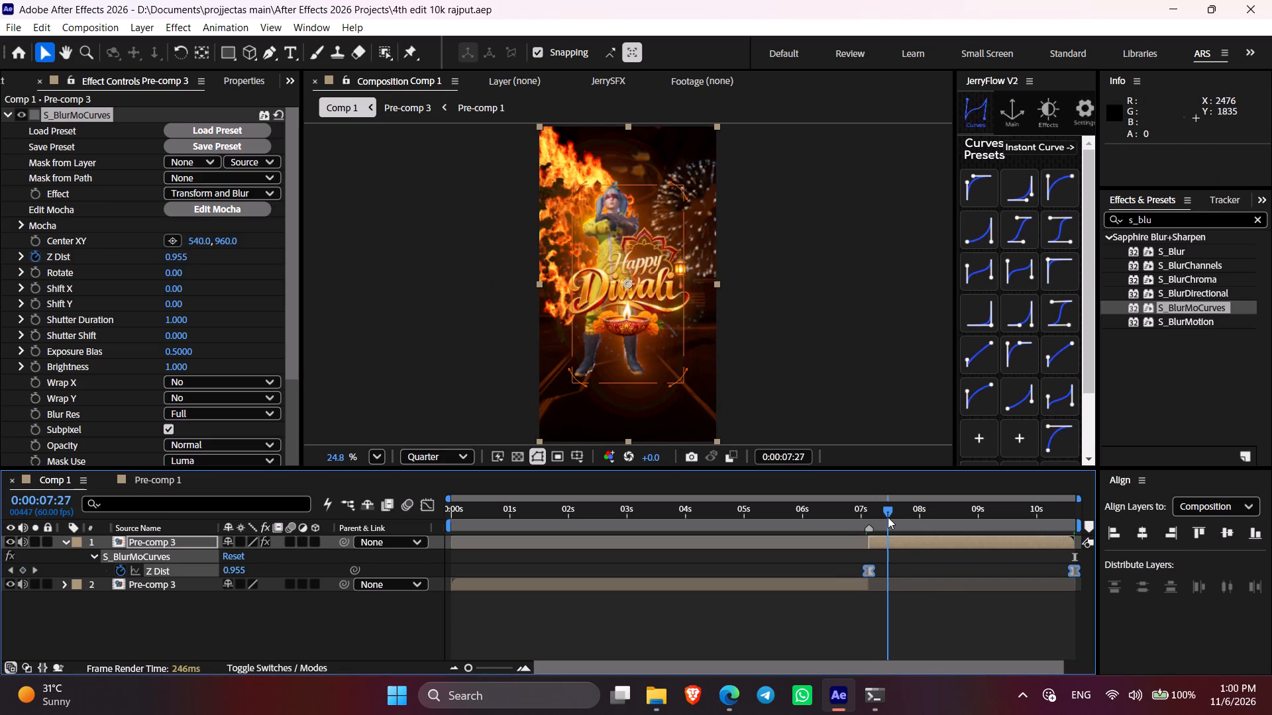
{"action": "left_click_drag", "start_coordinate": [888, 517], "coordinate": [897, 520]}
{"action": "key", "text": "u"}
Return to 0:00:07:08 and add the CC Vignette effect to the later Pre-comp 3 segment.
{"action": "key", "text": "i"}
{"action": "left_click", "coordinate": [903, 538]}
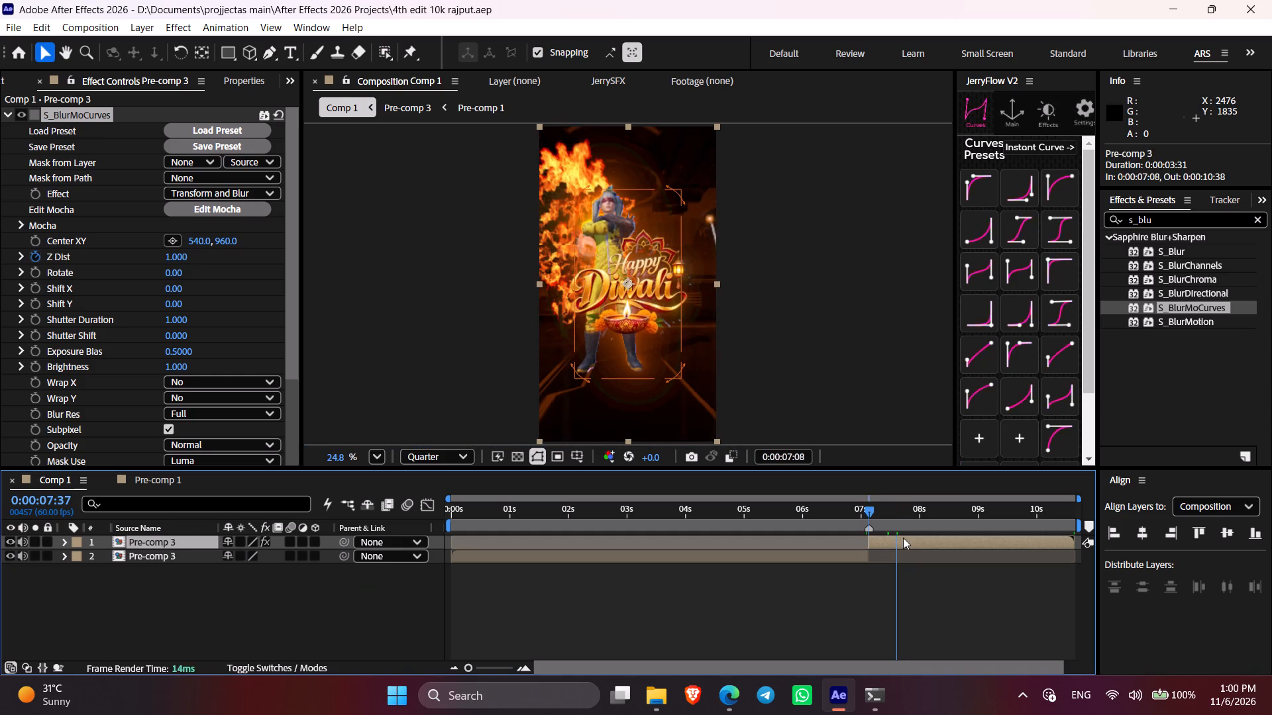
{"action": "left_click", "coordinate": [918, 596]}
{"action": "left_click", "coordinate": [896, 553]}
{"action": "left_click", "coordinate": [892, 548]}
{"action": "key", "text": "ctrl+space"}
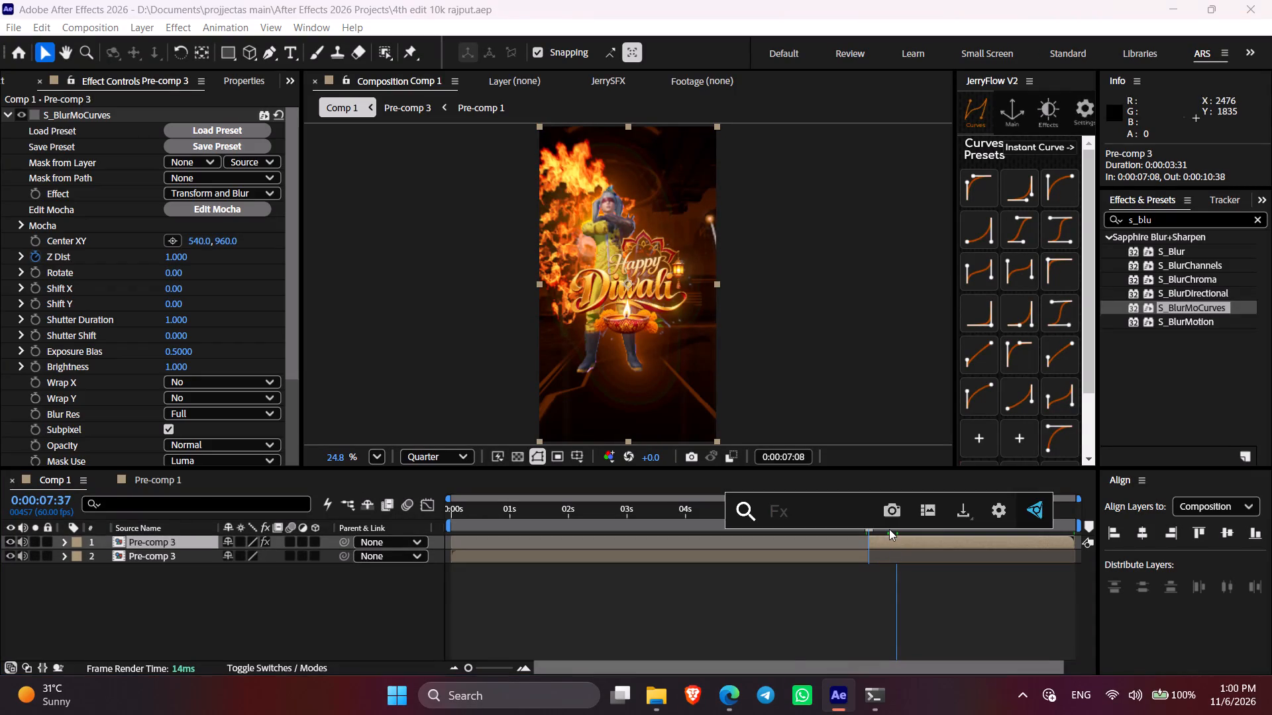
{"action": "type", "text": "cc vig"}
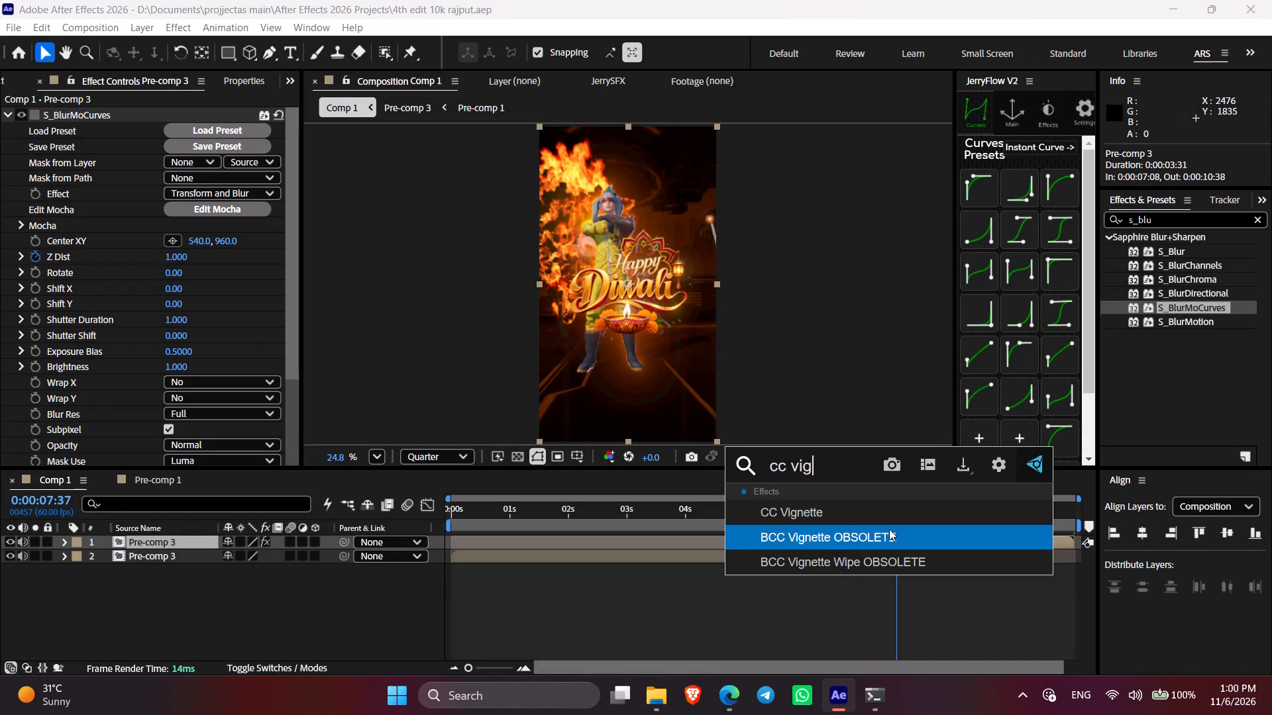
{"action": "left_click", "coordinate": [829, 519]}
Add the Tint effect to the same segment and set Amount to Tint to 25%.
{"action": "left_click", "coordinate": [881, 546]}
{"action": "key", "text": "ctrl+space"}
{"action": "type", "text": "ti"}
{"action": "key", "text": "n"}
{"action": "key", "text": "t"}
{"action": "left_click", "coordinate": [849, 521]}
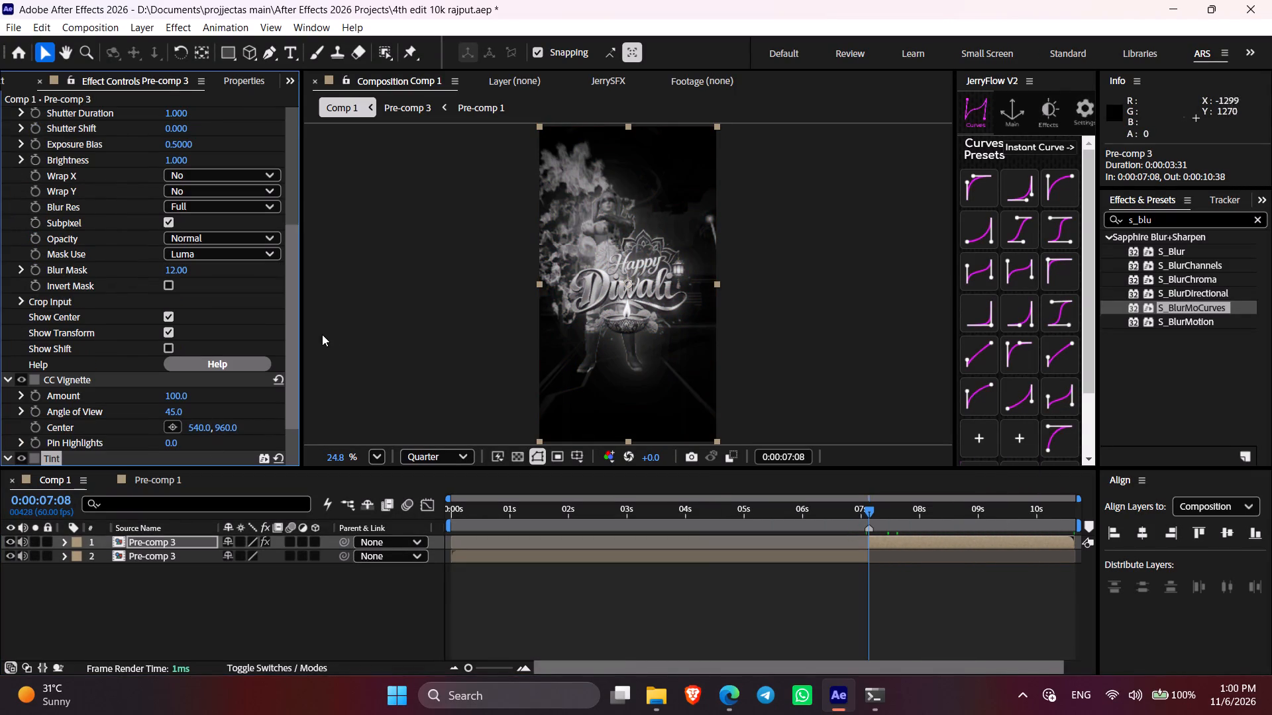
{"action": "left_click_drag", "start_coordinate": [289, 319], "coordinate": [277, 424]}
{"action": "left_click", "coordinate": [177, 442]}
{"action": "key", "text": "2"}
{"action": "key", "text": "5"}
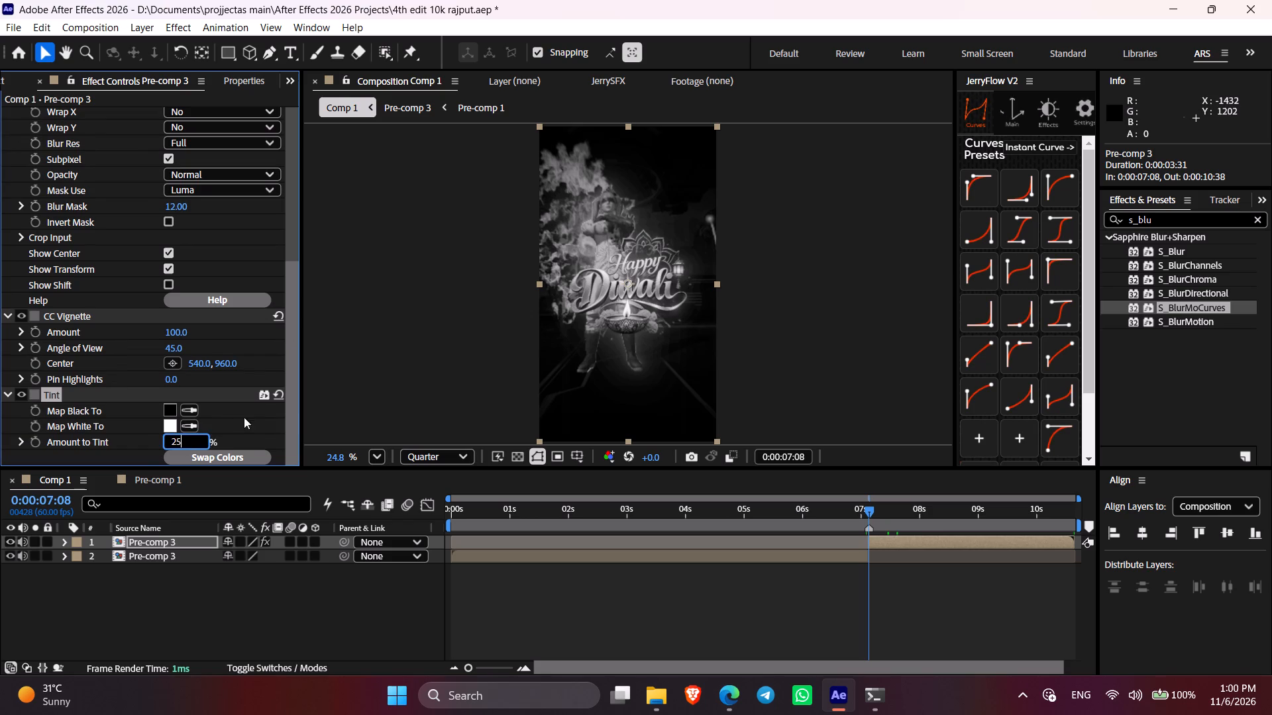
{"action": "left_click", "coordinate": [244, 417]}
Set the CC Vignette Amount to 50 and Angle of View to 30, and save the project.
{"action": "left_click_drag", "start_coordinate": [292, 403], "coordinate": [293, 378]}
{"action": "left_click", "coordinate": [178, 379]}
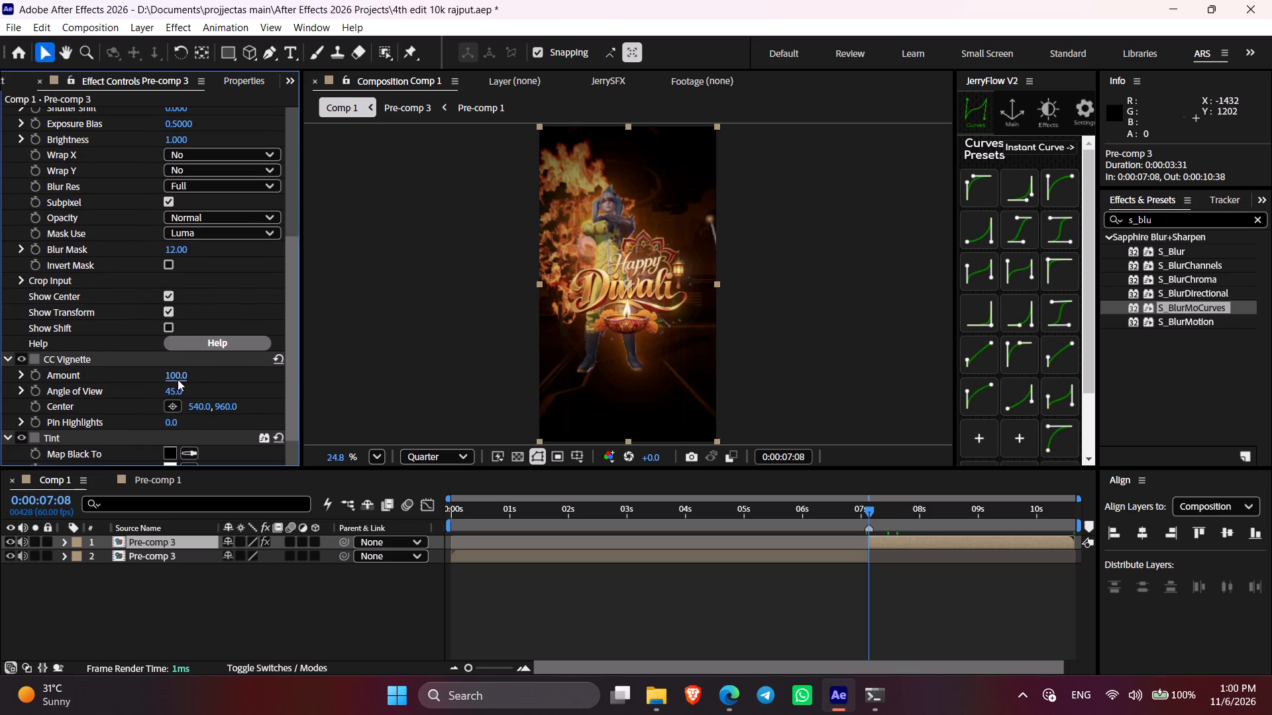
{"action": "key", "text": "5"}
{"action": "key", "text": "0"}
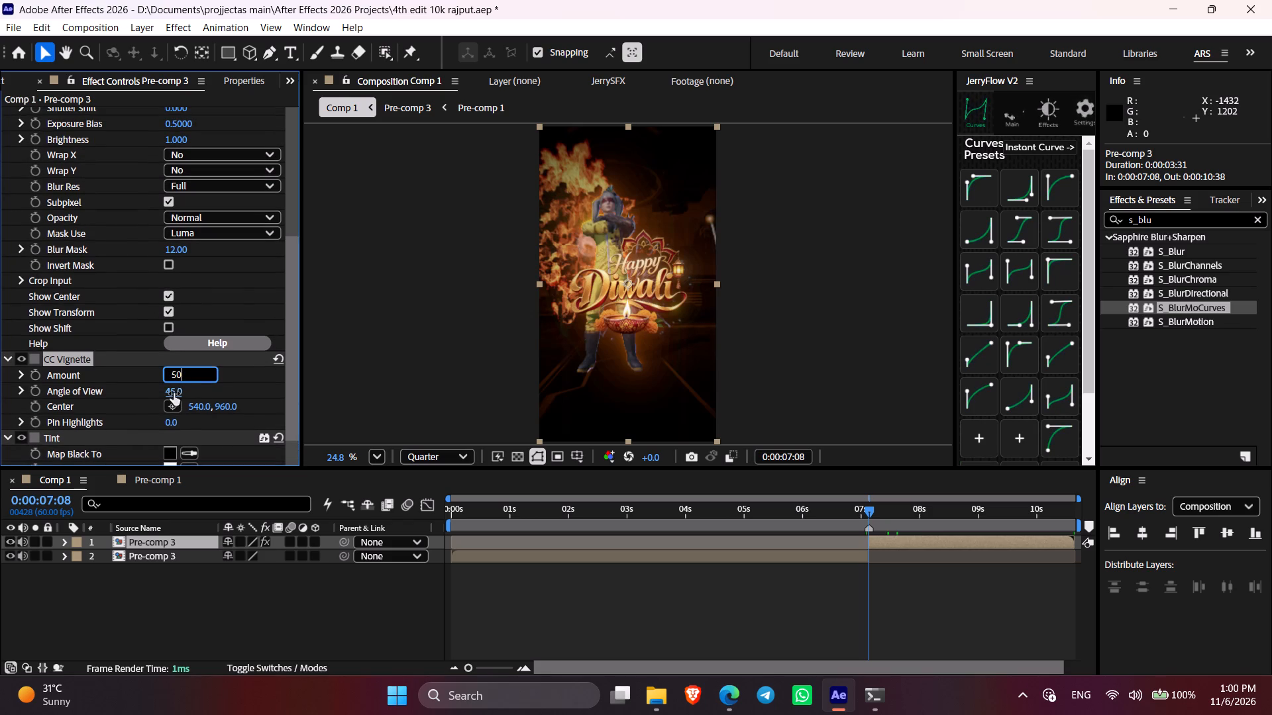
{"action": "left_click", "coordinate": [174, 393]}
{"action": "key", "text": "3"}
{"action": "key", "text": "0"}
{"action": "left_click", "coordinate": [205, 391]}
{"action": "left_click", "coordinate": [260, 400]}
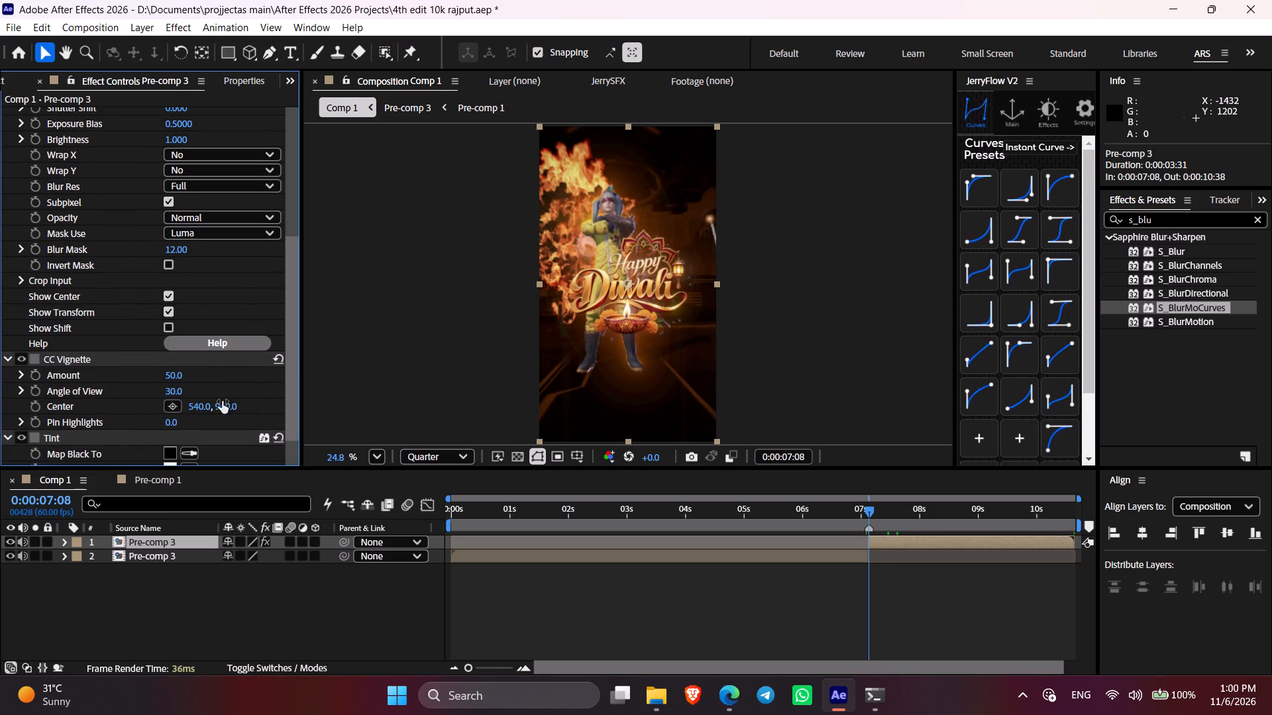
{"action": "key", "text": "ctrl+s"}
Compare the segment with CC Vignette off and on, and check the graded footage up to 0:00:08:20.
{"action": "left_click", "coordinate": [23, 363]}
{"action": "left_click", "coordinate": [23, 363]}
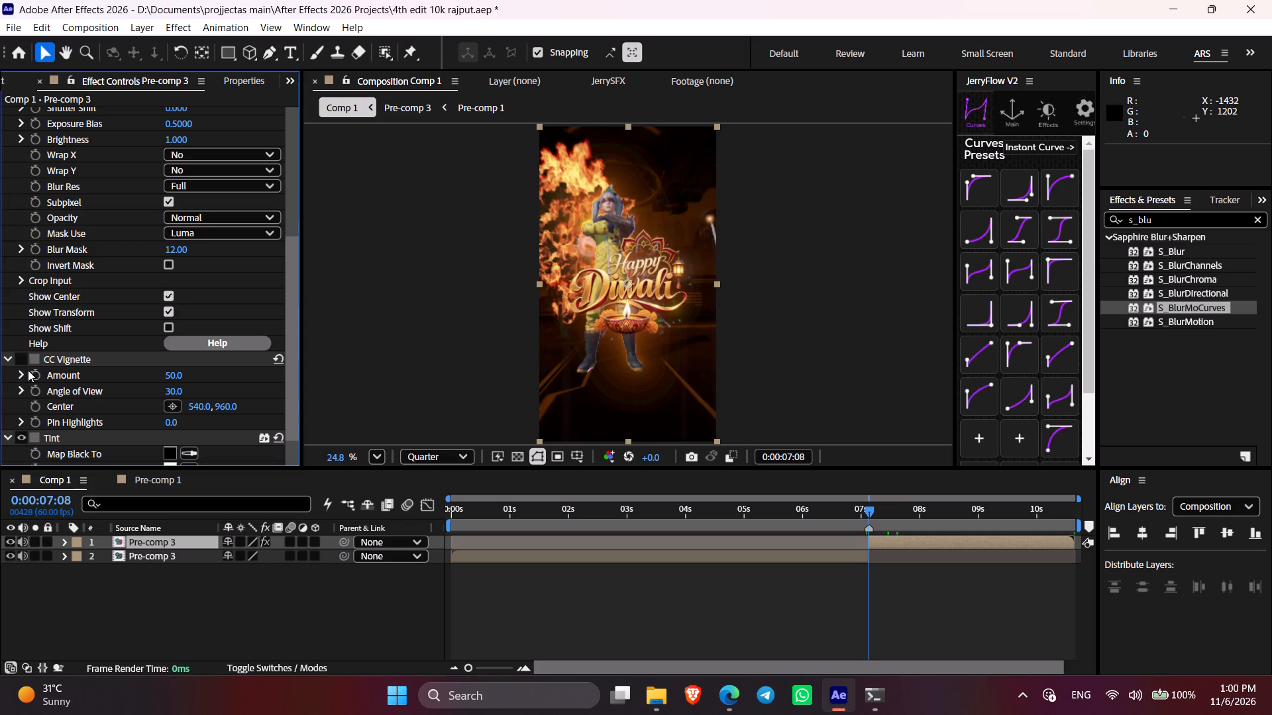
{"action": "left_click", "coordinate": [24, 354]}
{"action": "left_click", "coordinate": [916, 635]}
{"action": "left_click_drag", "start_coordinate": [871, 506], "coordinate": [893, 510]}
{"action": "left_click_drag", "start_coordinate": [894, 511], "coordinate": [910, 514]}
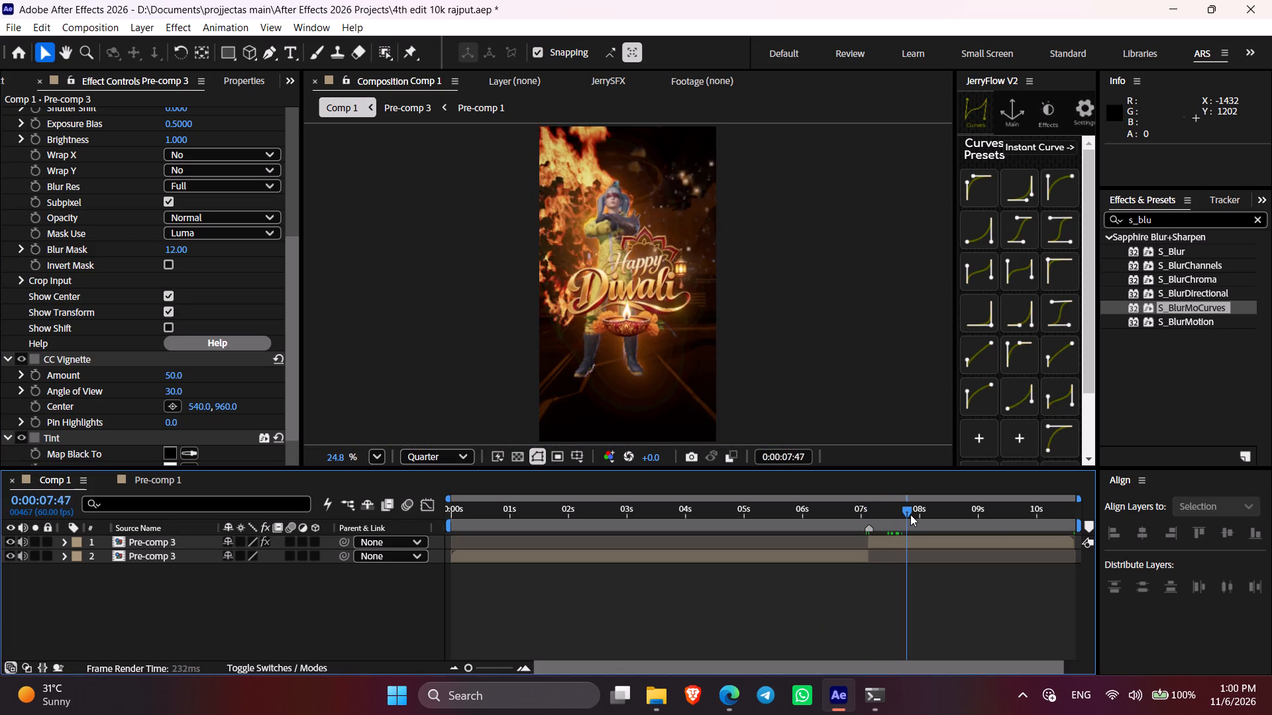
{"action": "left_click_drag", "start_coordinate": [910, 514], "coordinate": [929, 523]}
{"action": "left_click_drag", "start_coordinate": [926, 517], "coordinate": [939, 520]}
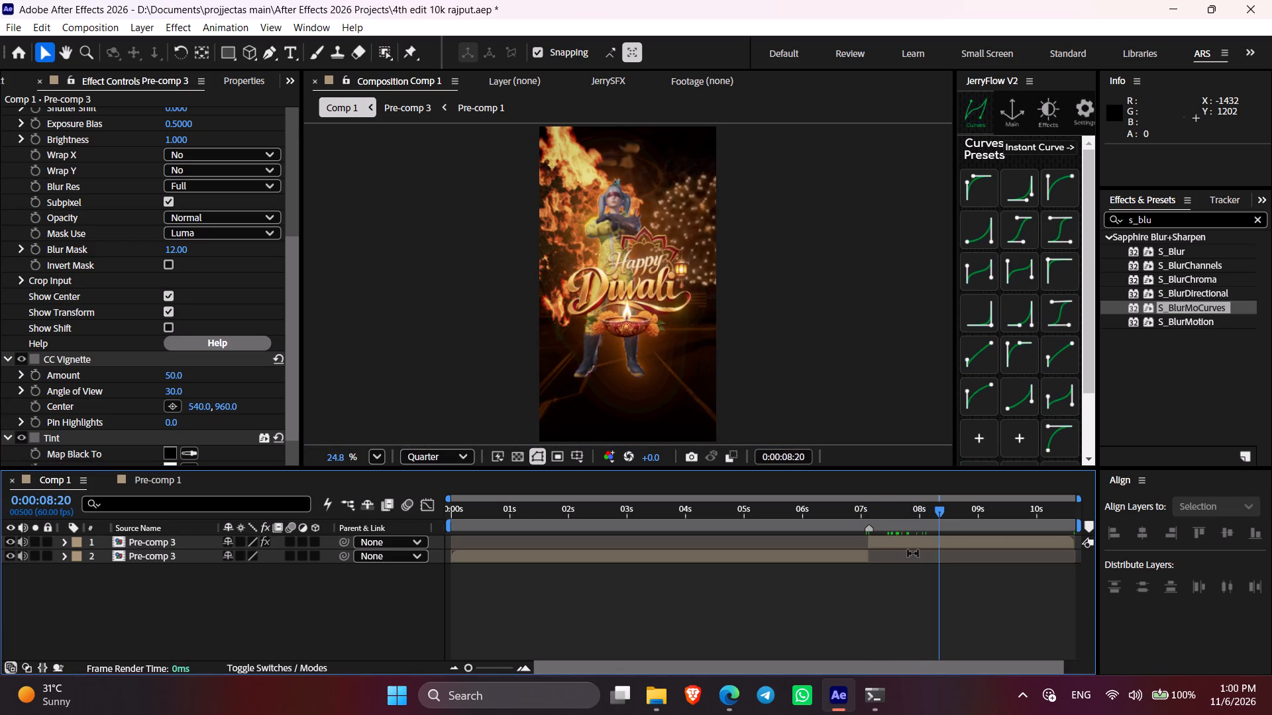
Create an adjustment layer above the segments, starting at 0:00:07:08, and save the project.
{"action": "left_click", "coordinate": [902, 548]}
{"action": "key", "text": "i"}
{"action": "left_click", "coordinate": [891, 613]}
{"action": "key", "text": "ctrl+alt+y"}
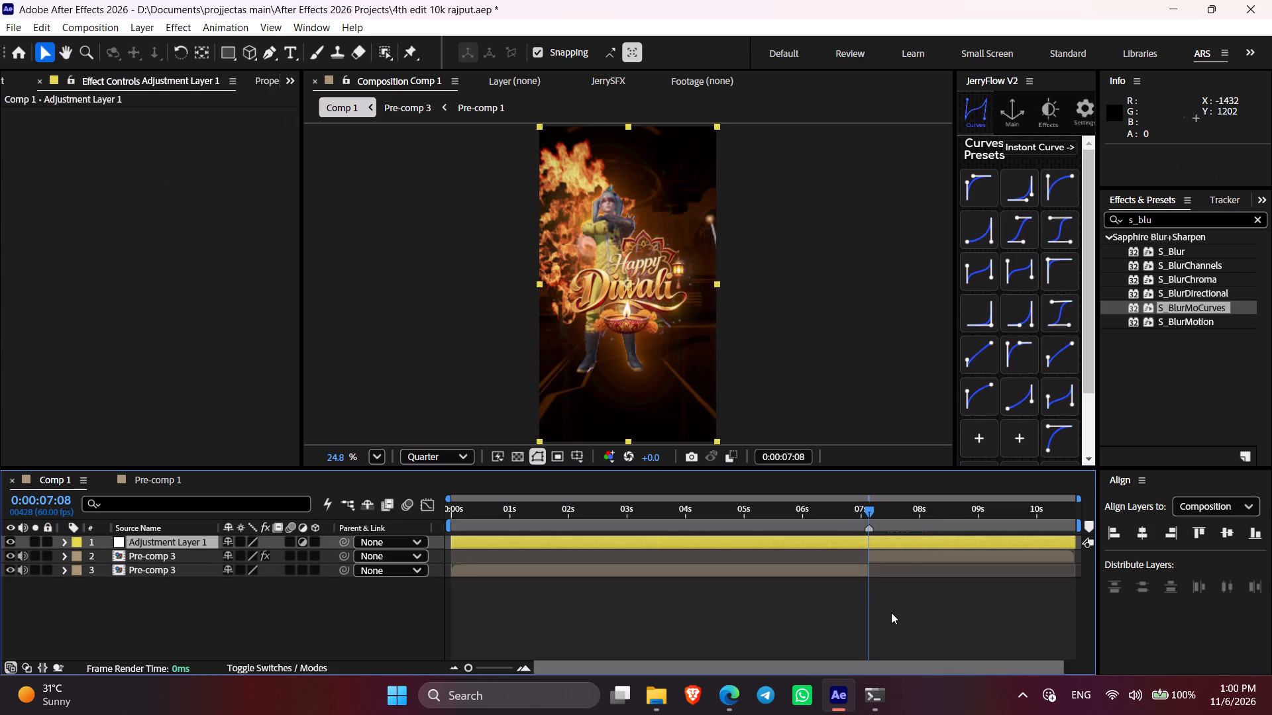
{"action": "key", "text": "bracketleft"}
{"action": "key", "text": "v"}
{"action": "key", "text": "ctrl+s"}
Search the effects and presets for "xan" and apply the twitch preset ending in (2) to the adjustment layer.
{"action": "left_click_drag", "start_coordinate": [1200, 219], "coordinate": [1104, 219]}
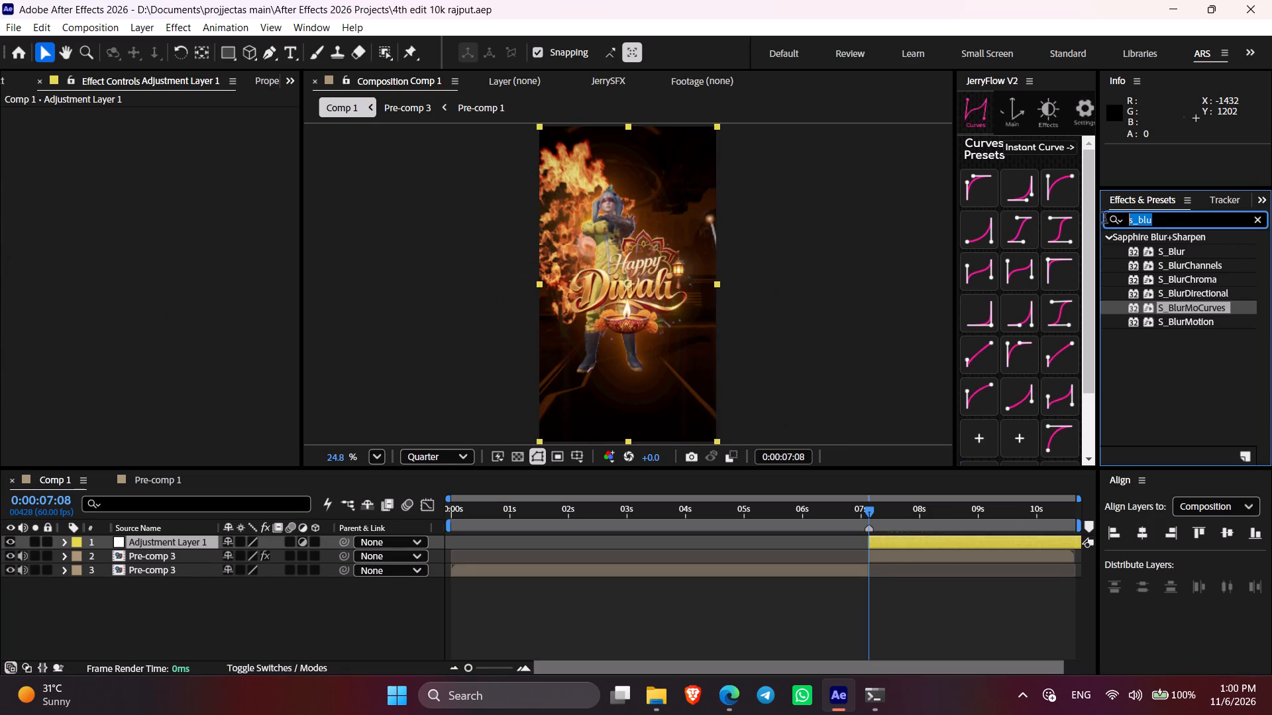
{"action": "left_click_drag", "start_coordinate": [1104, 219], "coordinate": [1033, 231]}
{"action": "key", "text": "z"}
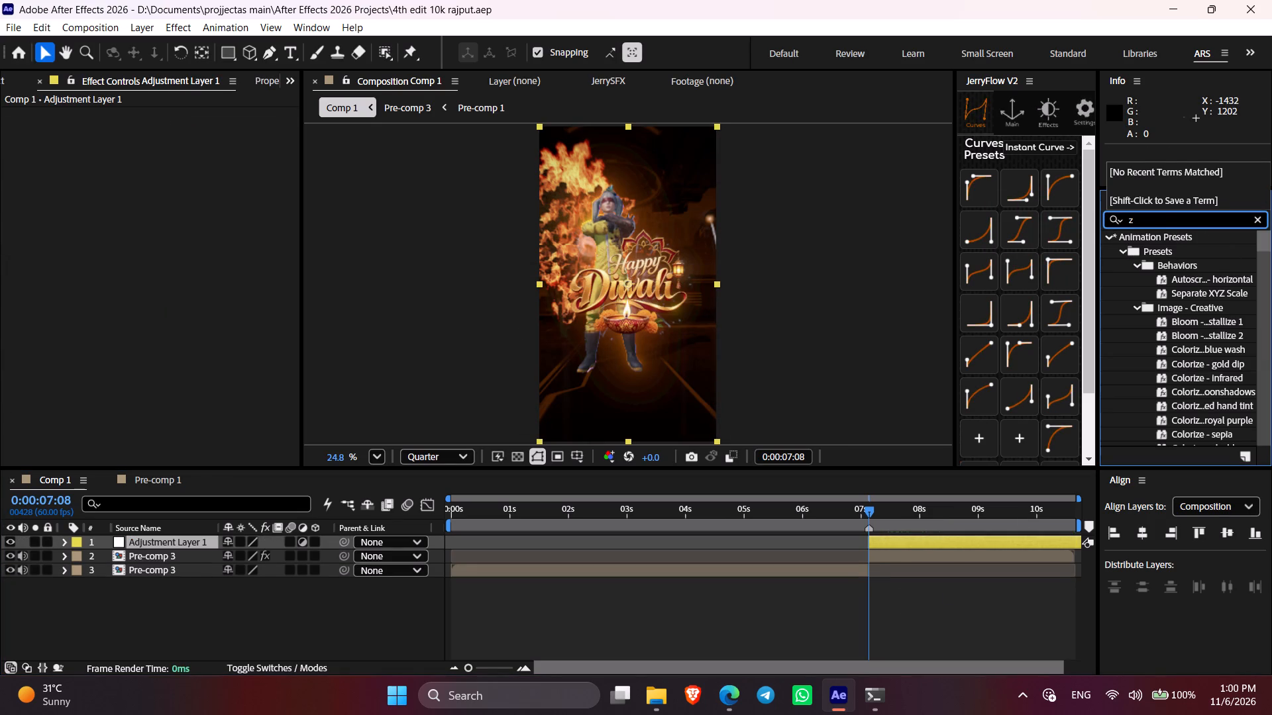
{"action": "left_click", "coordinate": [1128, 222]}
{"action": "left_click_drag", "start_coordinate": [1136, 217], "coordinate": [1113, 217]}
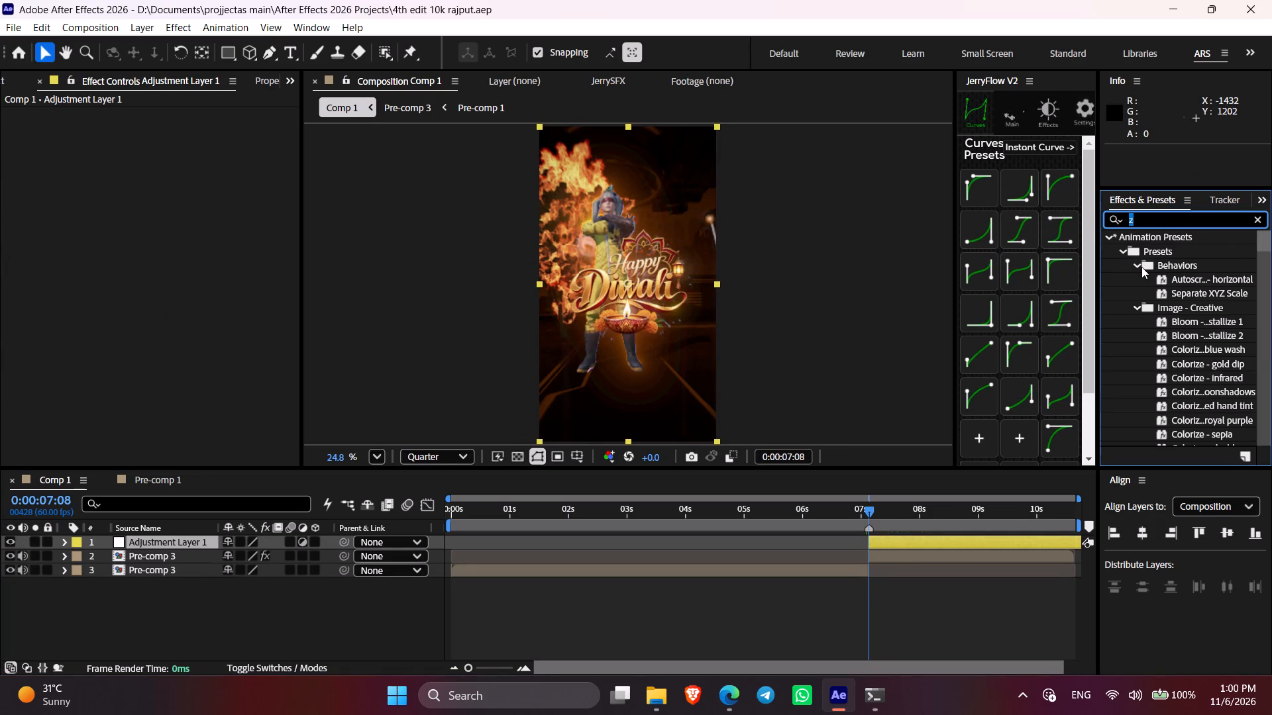
{"action": "type", "text": "xa"}
{"action": "key", "text": "m"}
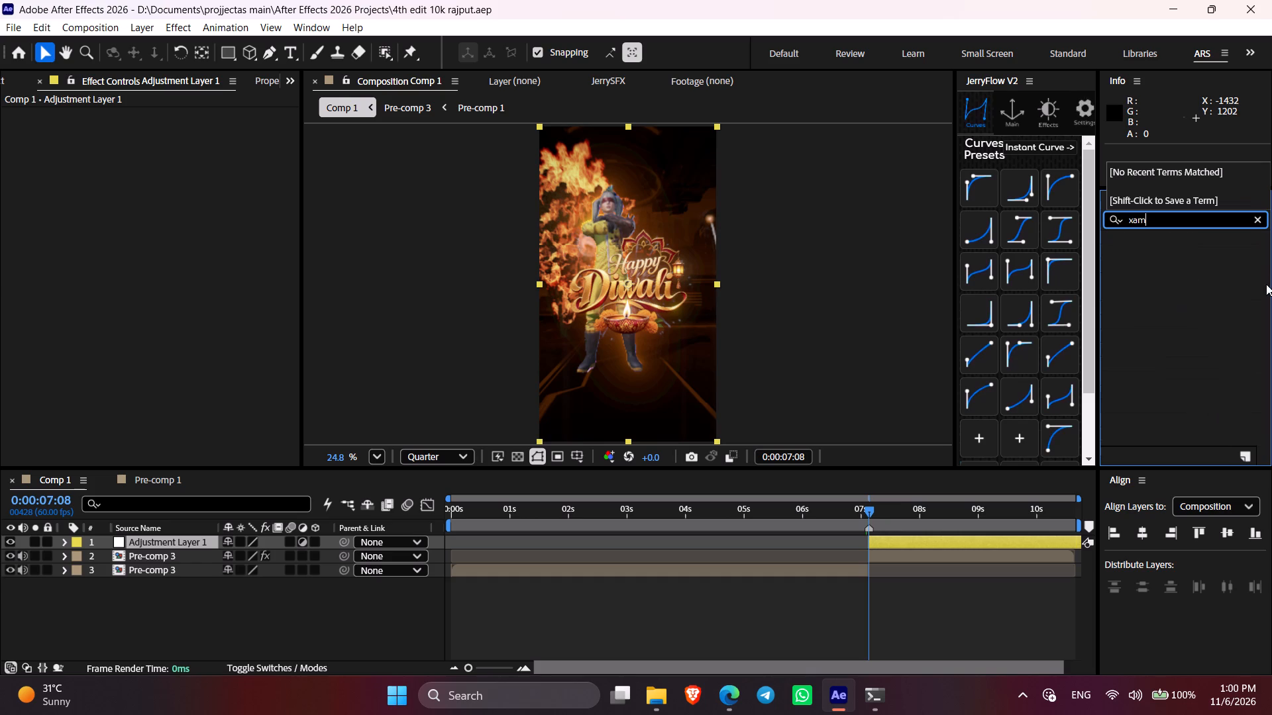
{"action": "key", "text": "BackSpace"}
{"action": "key", "text": "n"}
{"action": "left_click_drag", "start_coordinate": [1232, 350], "coordinate": [953, 545]}
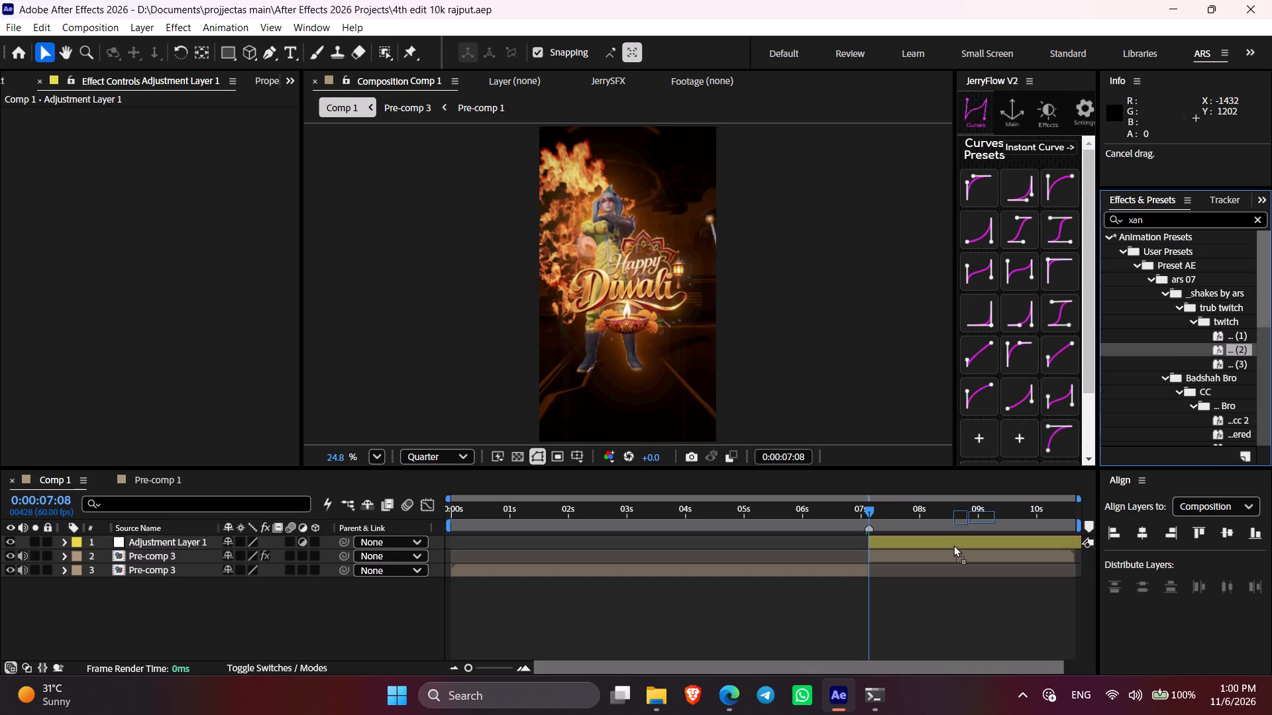
{"action": "left_click_drag", "start_coordinate": [953, 545], "coordinate": [951, 548]}
Shift the adjustment layer to start at about 0:00:07:00, split it at about 0:00:07:32, and delete the remainder.
{"action": "key", "text": "u"}
{"action": "left_click_drag", "start_coordinate": [906, 542], "coordinate": [898, 542]}
{"action": "key", "text": "k"}
{"action": "key", "text": "u"}
{"action": "key", "text": "ctrl+shift+d"}
{"action": "key", "text": "BackSpace"}
Preview the twitch transition from 0:00:06:56.
{"action": "left_click_drag", "start_coordinate": [808, 527], "coordinate": [858, 547]}
{"action": "key", "text": "space"}
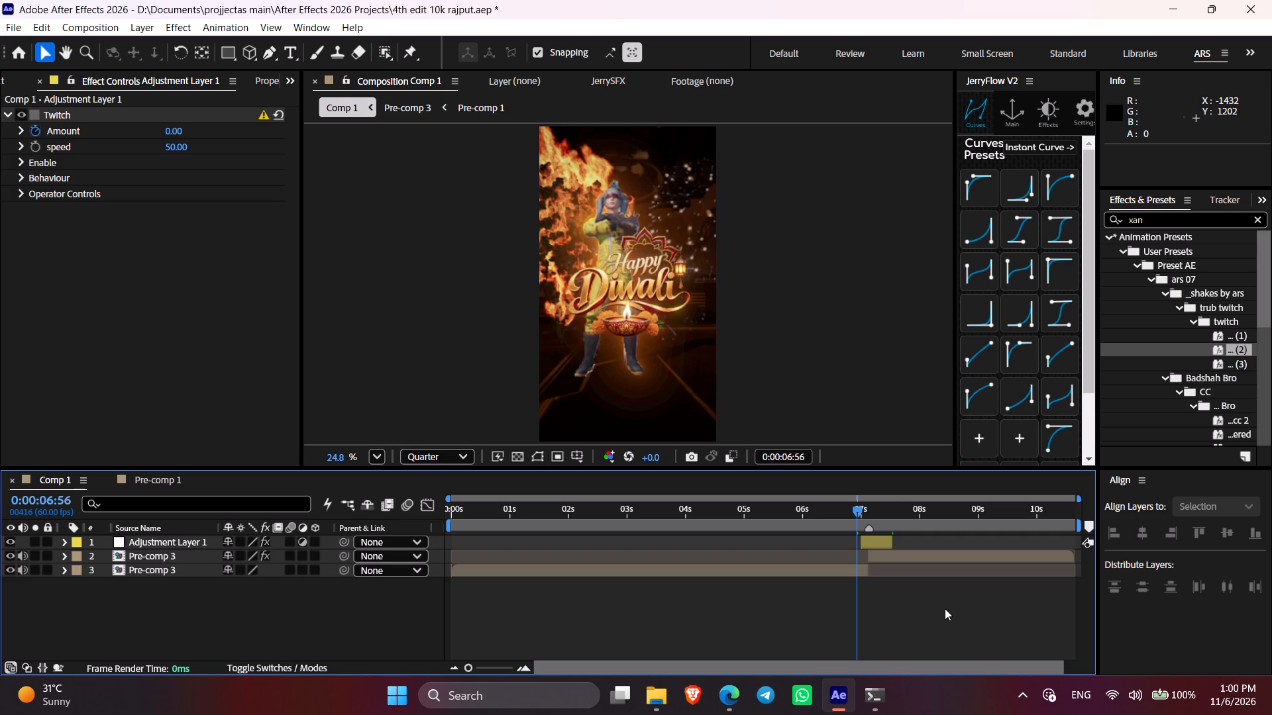
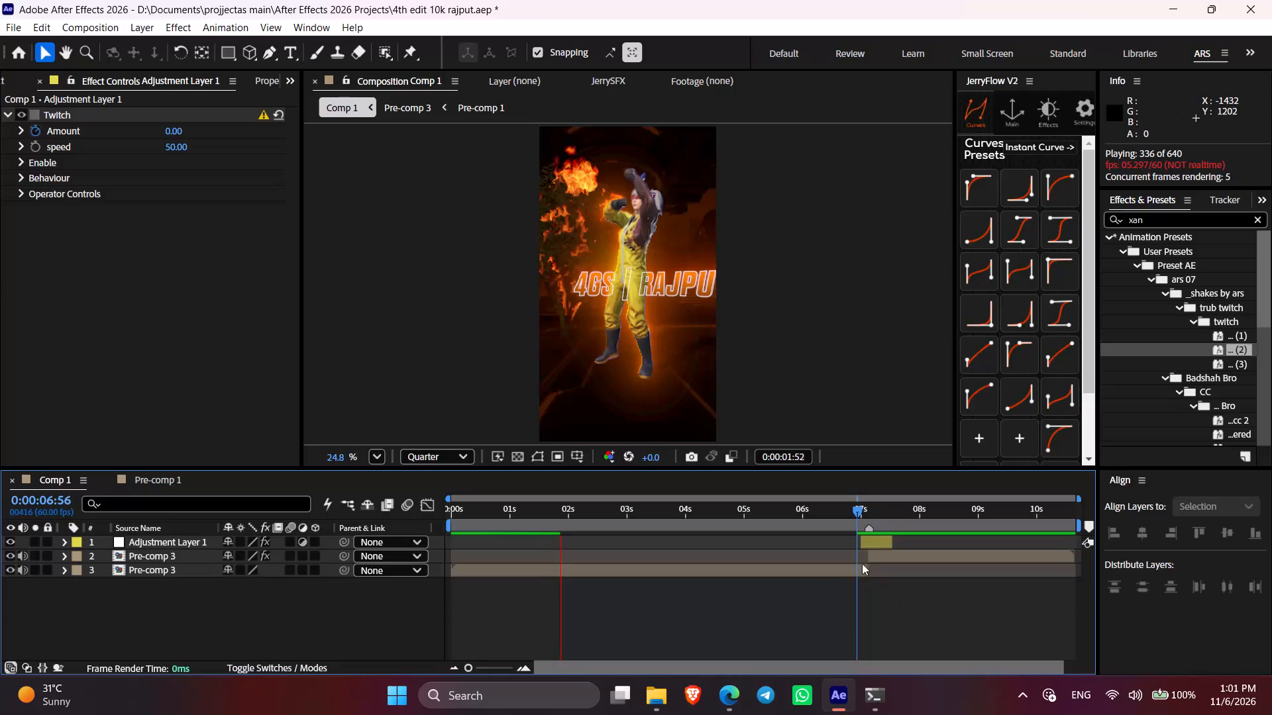
Preview the twitch transition from about 0:00:06:56 and again from 0:00:07:00.
{"action": "key", "text": "space"}
{"action": "left_click", "coordinate": [856, 512]}
{"action": "key", "text": "space"}
{"action": "key", "text": "space"}
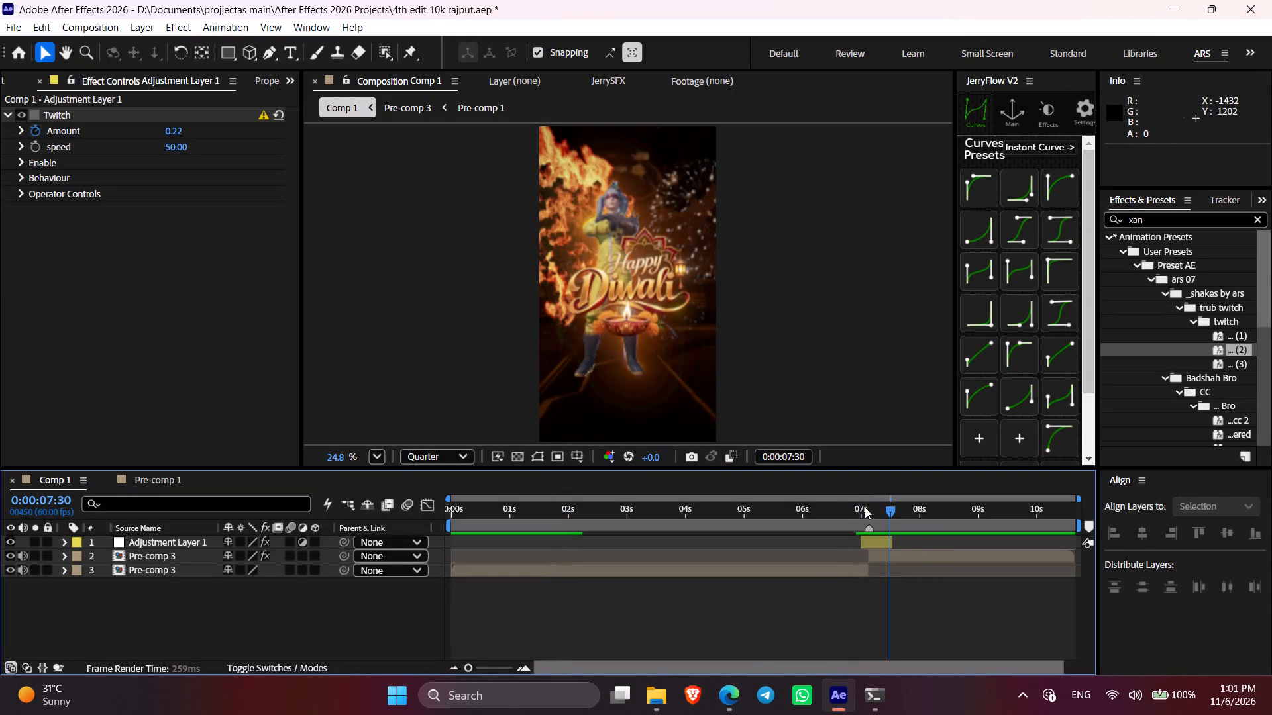
{"action": "left_click", "coordinate": [863, 507]}
{"action": "key", "text": "space"}
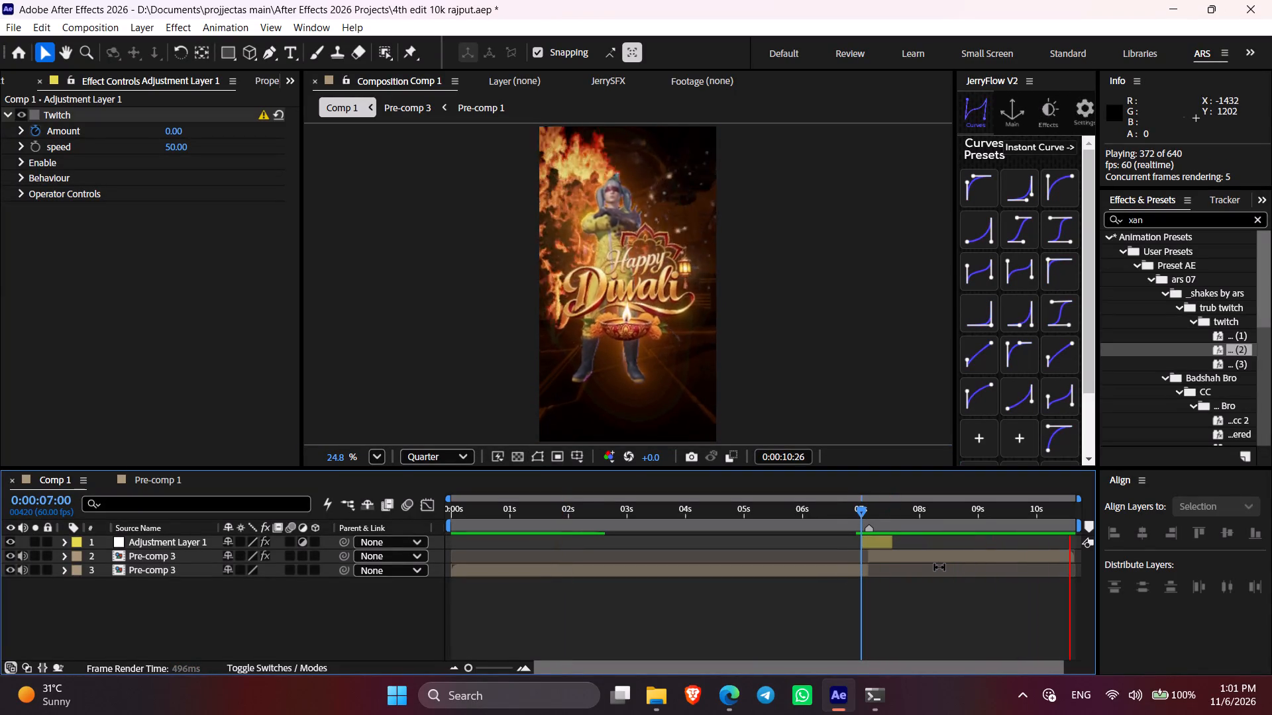
{"action": "key", "text": "space"}
Create a black solid above all layers, split it at 0:00:09:23, and delete the part before the split.
{"action": "left_click", "coordinate": [986, 520]}
{"action": "left_click", "coordinate": [991, 554]}
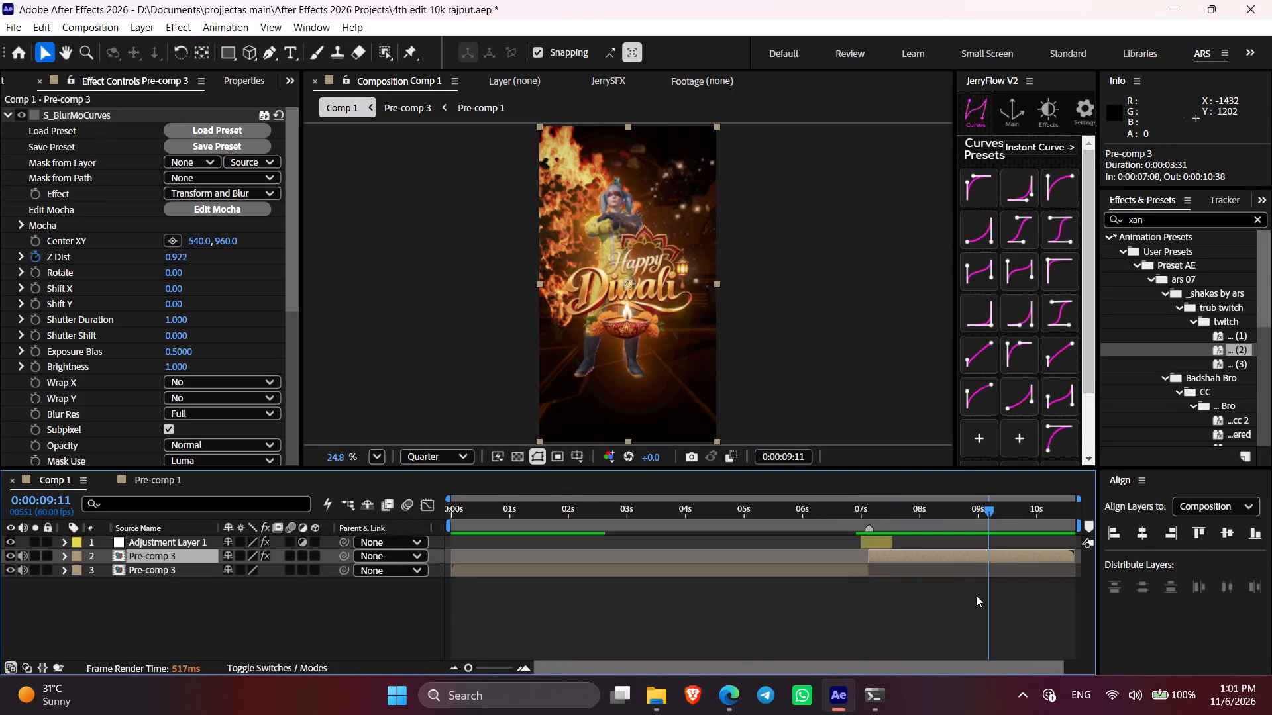
{"action": "left_click", "coordinate": [976, 595]}
{"action": "key", "text": "ctrl+y"}
{"action": "key", "text": "Return"}
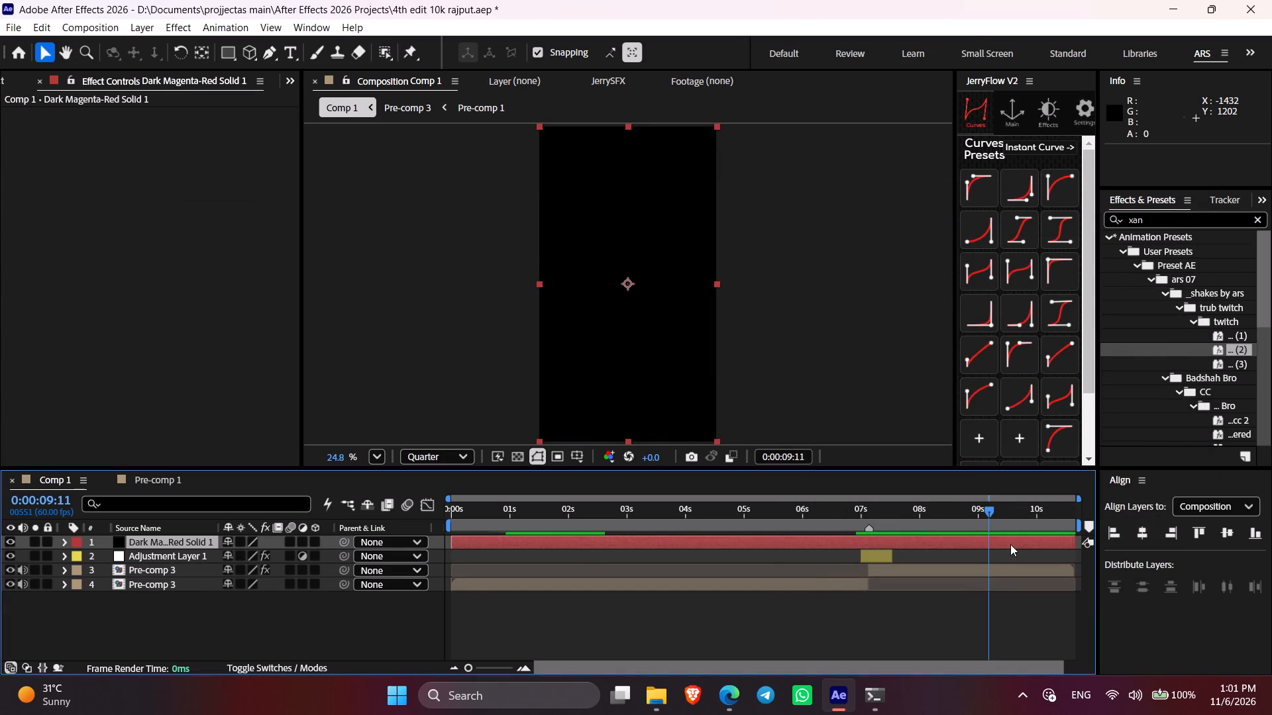
{"action": "left_click_drag", "start_coordinate": [986, 516], "coordinate": [997, 519]}
{"action": "key", "text": "ctrl+shift+d"}
{"action": "left_click", "coordinate": [994, 557]}
{"action": "key", "text": "BackSpace"}
{"action": "left_click", "coordinate": [1008, 546]}
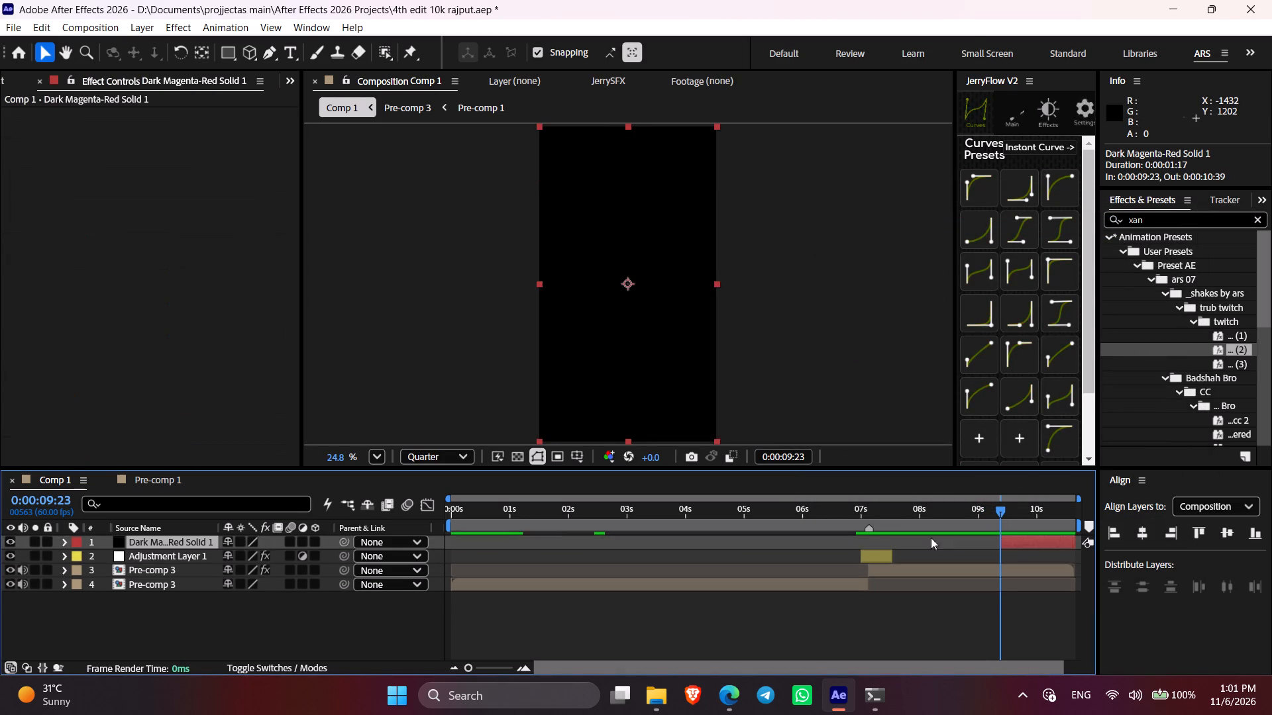
Keyframe the solid's opacity from 0% at 0:00:09:23 to 100% at 0:00:10:15 for a fade to black.
{"action": "key", "text": "t"}
{"action": "left_click", "coordinate": [103, 548]}
{"action": "left_click", "coordinate": [103, 555]}
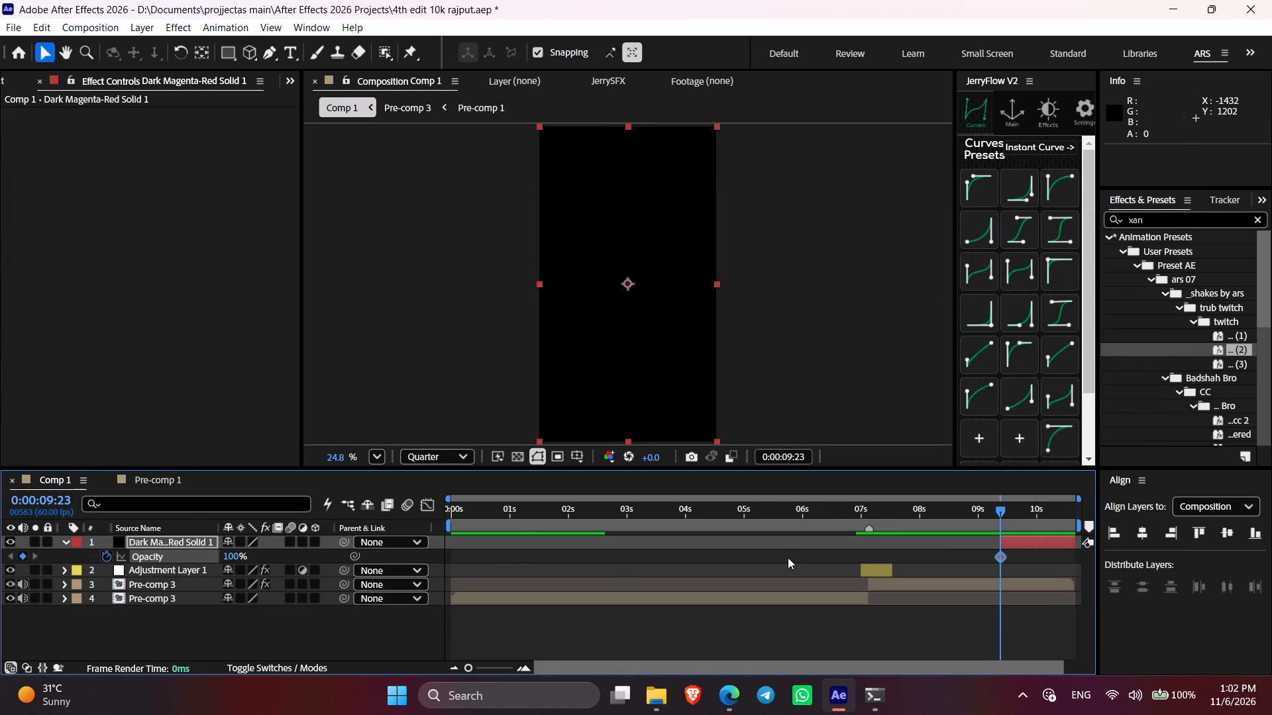
{"action": "left_click", "coordinate": [1056, 522]}
{"action": "left_click", "coordinate": [1054, 522]}
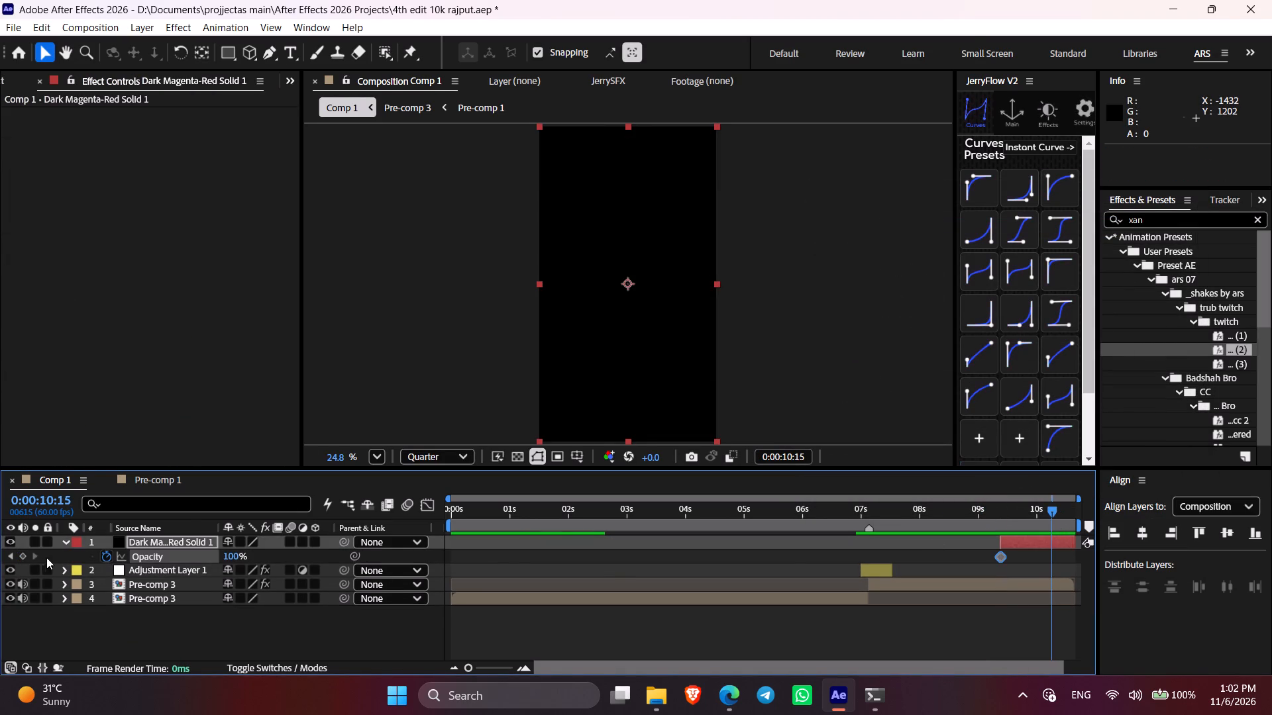
{"action": "left_click", "coordinate": [25, 557]}
{"action": "key", "text": "j"}
{"action": "left_click_drag", "start_coordinate": [230, 559], "coordinate": [0, 559]}
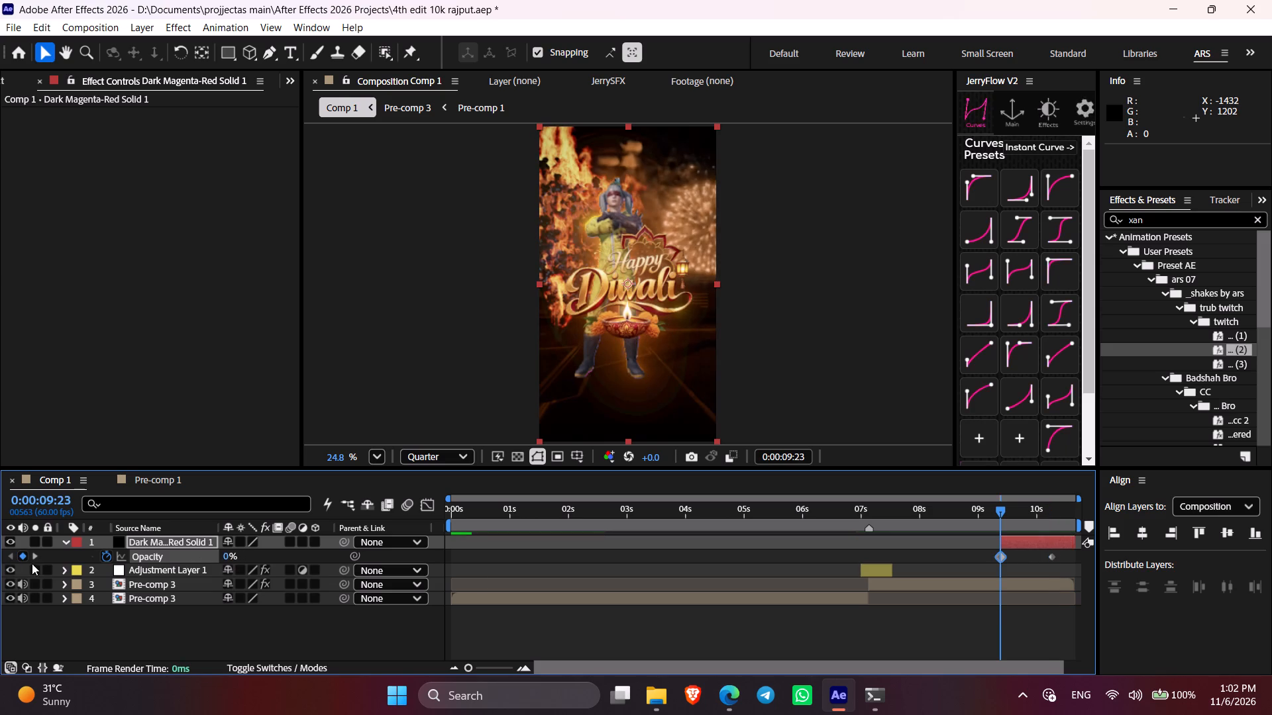
{"action": "key", "text": "u"}
Preview the edit's ending with the fade-out from 0:00:06:58.
{"action": "left_click_drag", "start_coordinate": [879, 513], "coordinate": [859, 509]}
{"action": "key", "text": "space"}
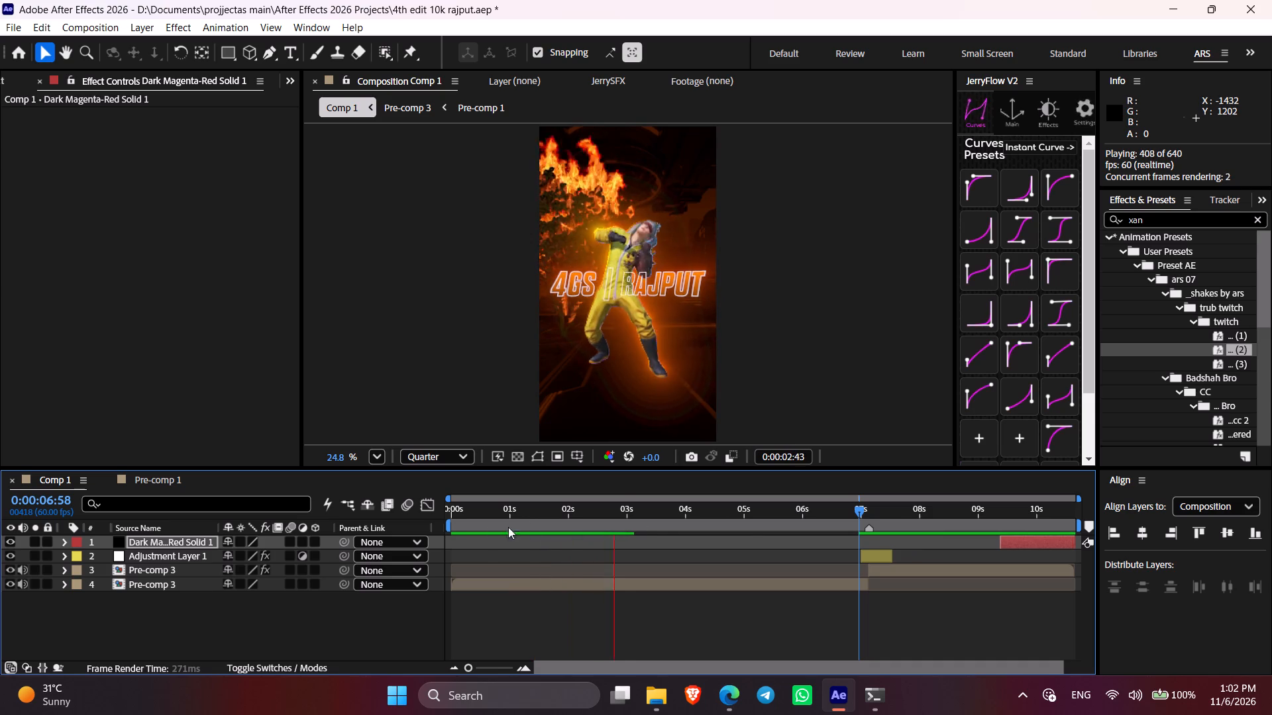
{"action": "key", "text": "space"}
Return the current time to 0:00:00:00 in Comp 1 and save the project.
{"action": "left_click", "coordinate": [443, 516]}
{"action": "left_click_drag", "start_coordinate": [464, 515], "coordinate": [437, 513]}
{"action": "key", "text": "s"}
{"action": "left_click", "coordinate": [507, 645]}
{"action": "key", "text": "ctrl+s"}
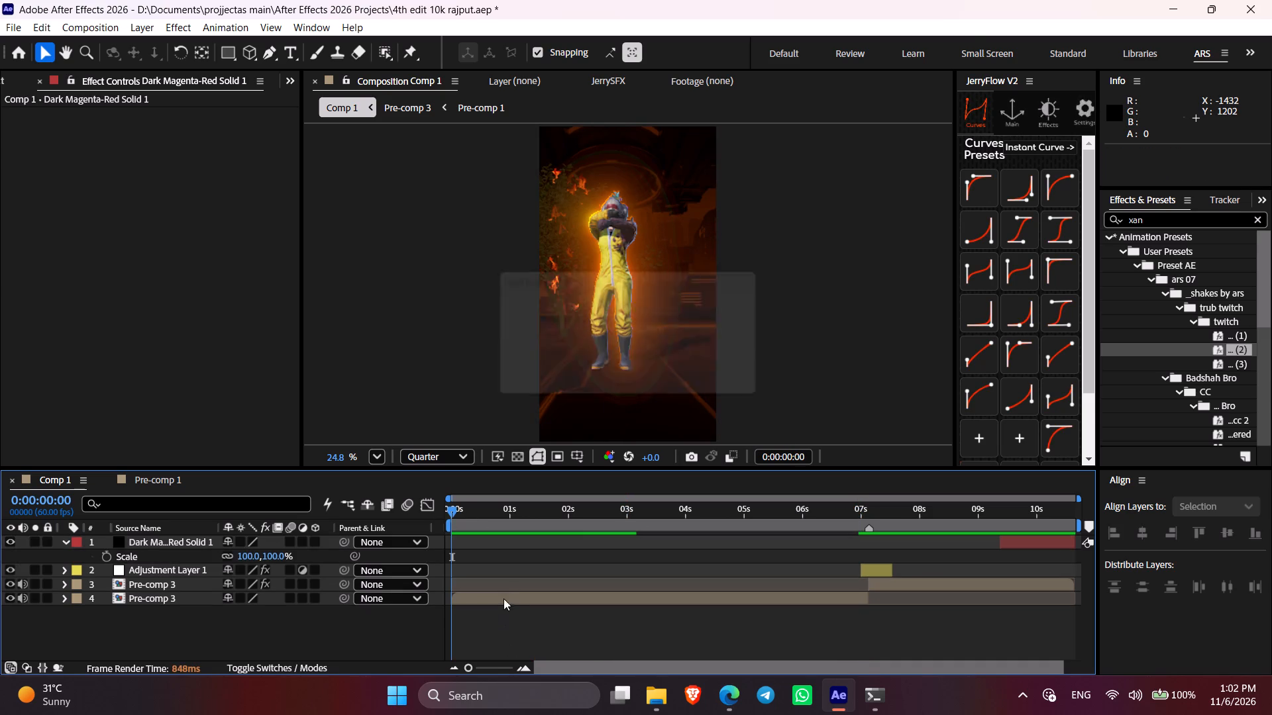
{"action": "left_click", "coordinate": [515, 621]}
{"action": "key", "text": "e"}
{"action": "key", "text": "e"}
{"action": "left_click", "coordinate": [517, 587]}
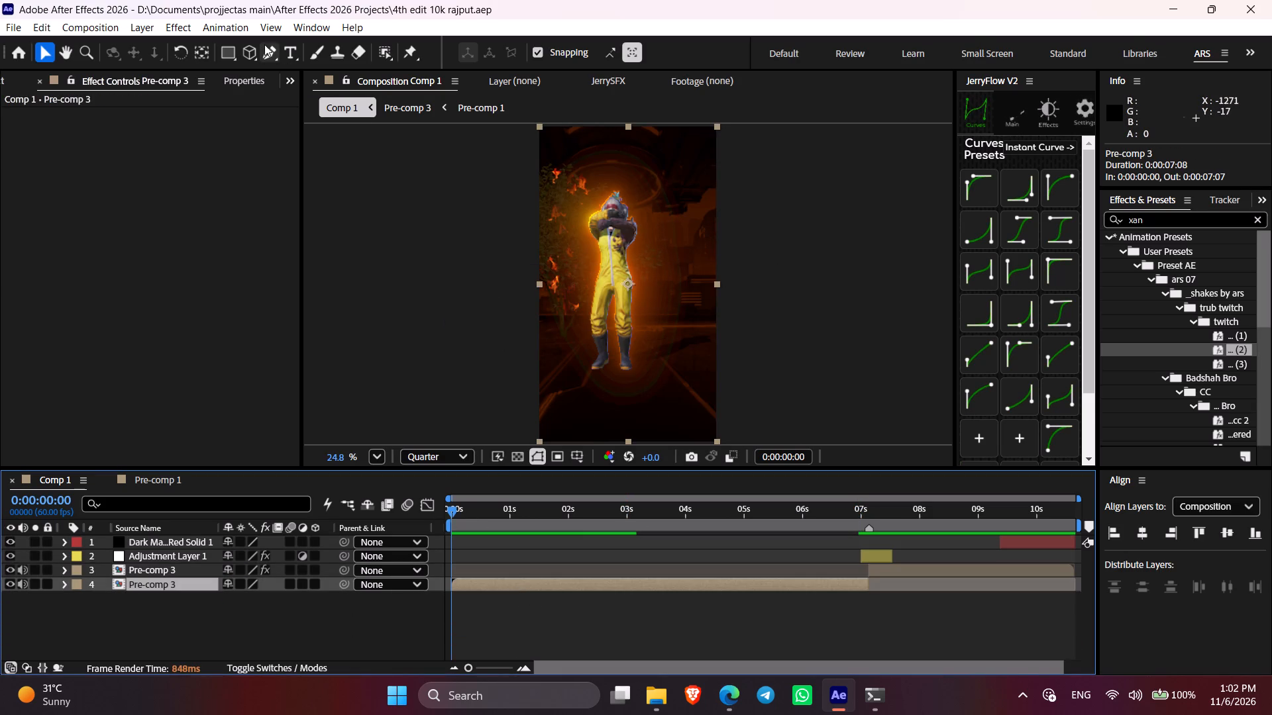
Run the Transcriptive SRT Importer 1.0 script and set its comp to 60 fps, 1080 wide and 1920 high.
{"action": "left_click", "coordinate": [315, 22]}
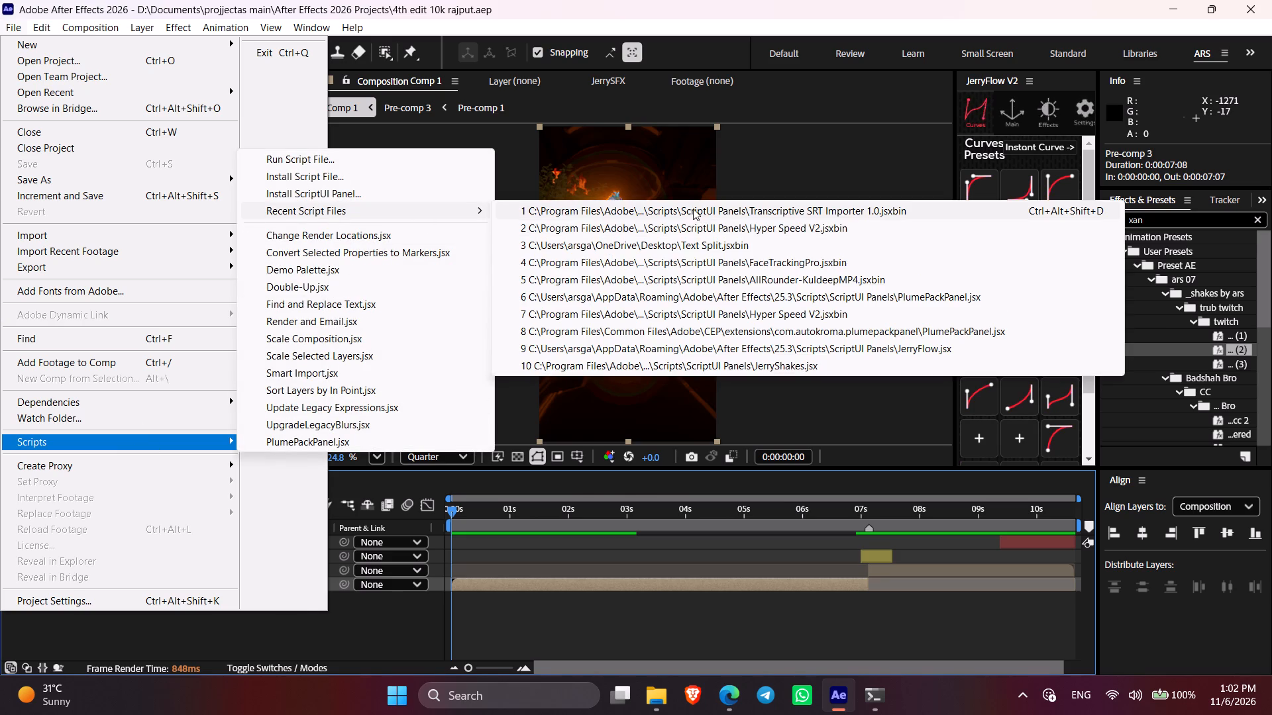
{"action": "left_click", "coordinate": [693, 209]}
{"action": "left_click_drag", "start_coordinate": [690, 260], "coordinate": [623, 260]}
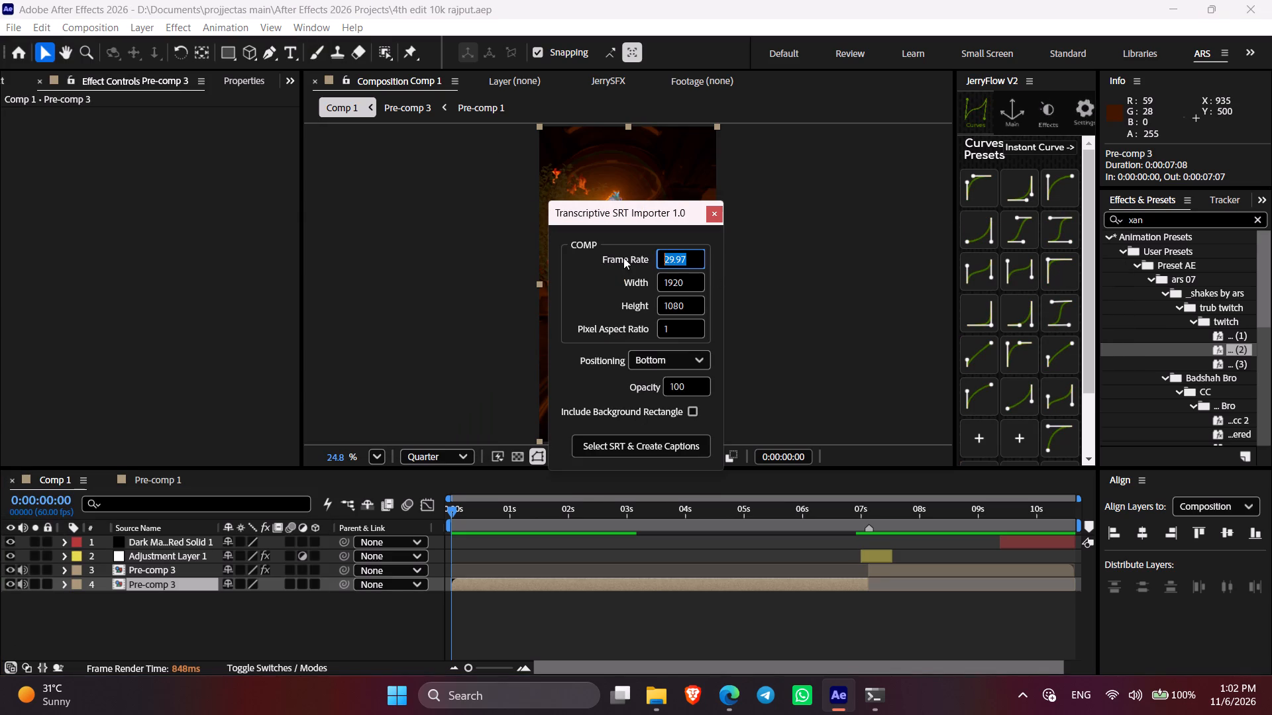
{"action": "key", "text": "6"}
{"action": "key", "text": "0"}
{"action": "left_click_drag", "start_coordinate": [688, 281], "coordinate": [635, 279]}
{"action": "type", "text": "10"}
{"action": "key", "text": "8"}
{"action": "key", "text": "0"}
{"action": "left_click_drag", "start_coordinate": [690, 304], "coordinate": [623, 303]}
{"action": "key", "text": "1"}
{"action": "key", "text": "9"}
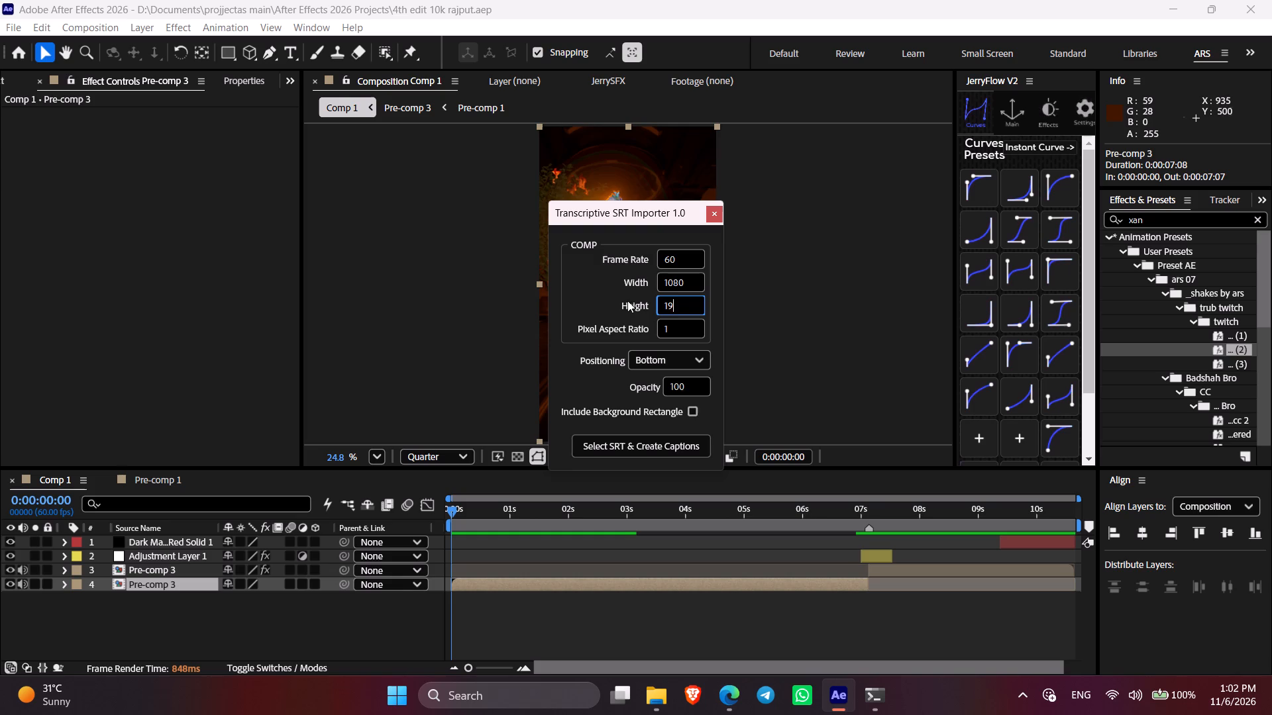
{"action": "type", "text": "22"}
{"action": "key", "text": "0"}
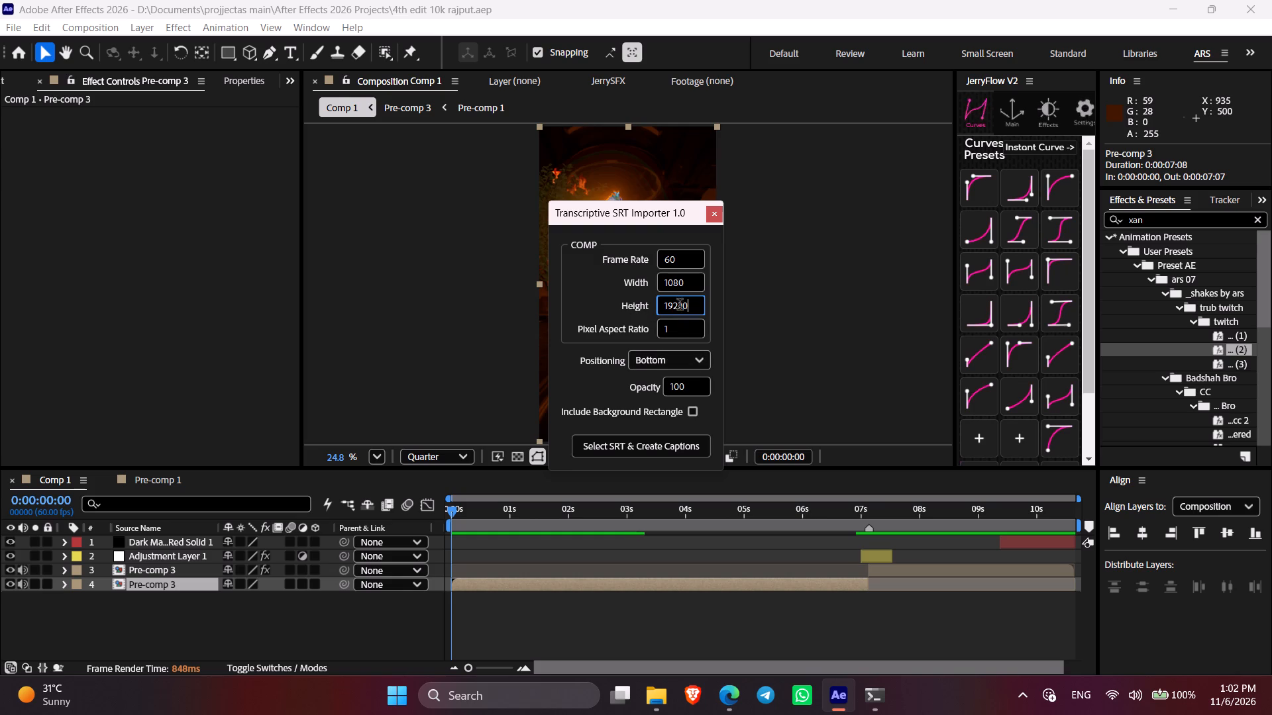
{"action": "left_click", "coordinate": [681, 304]}
{"action": "key", "text": "BackSpace"}
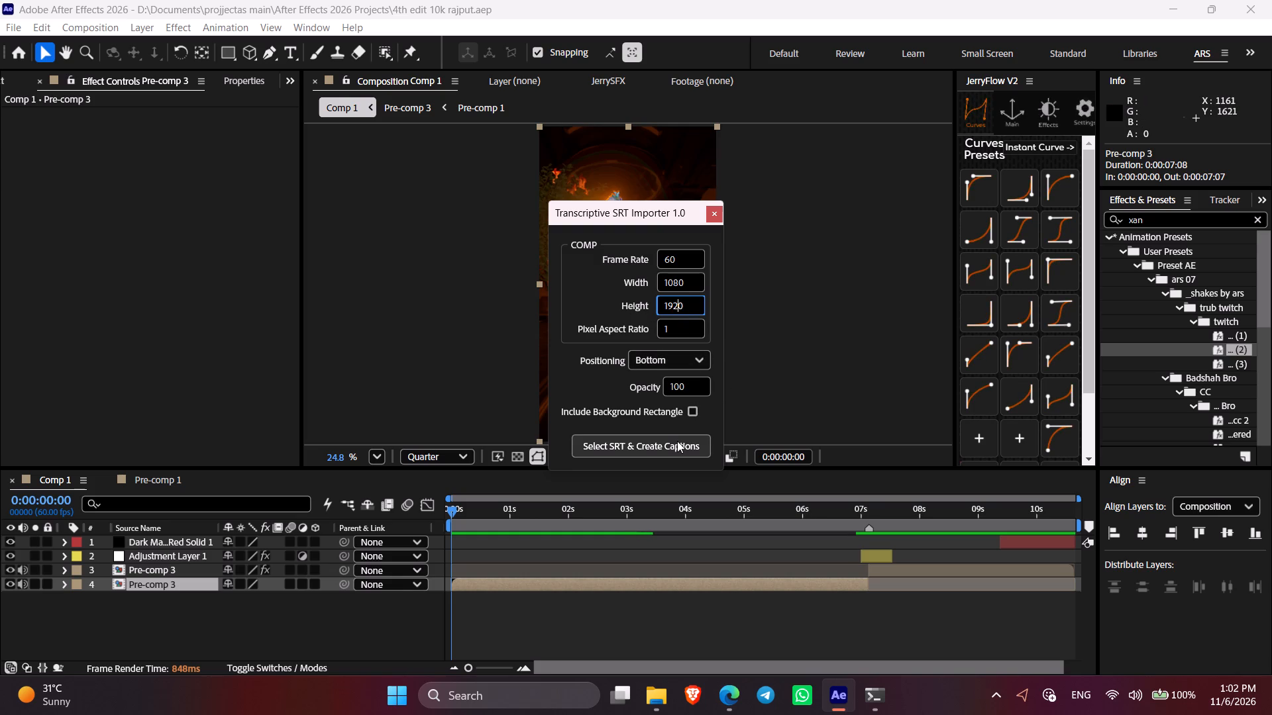
Create captions from Wakif.srt on the Desktop and close the importer.
{"action": "left_click", "coordinate": [677, 441]}
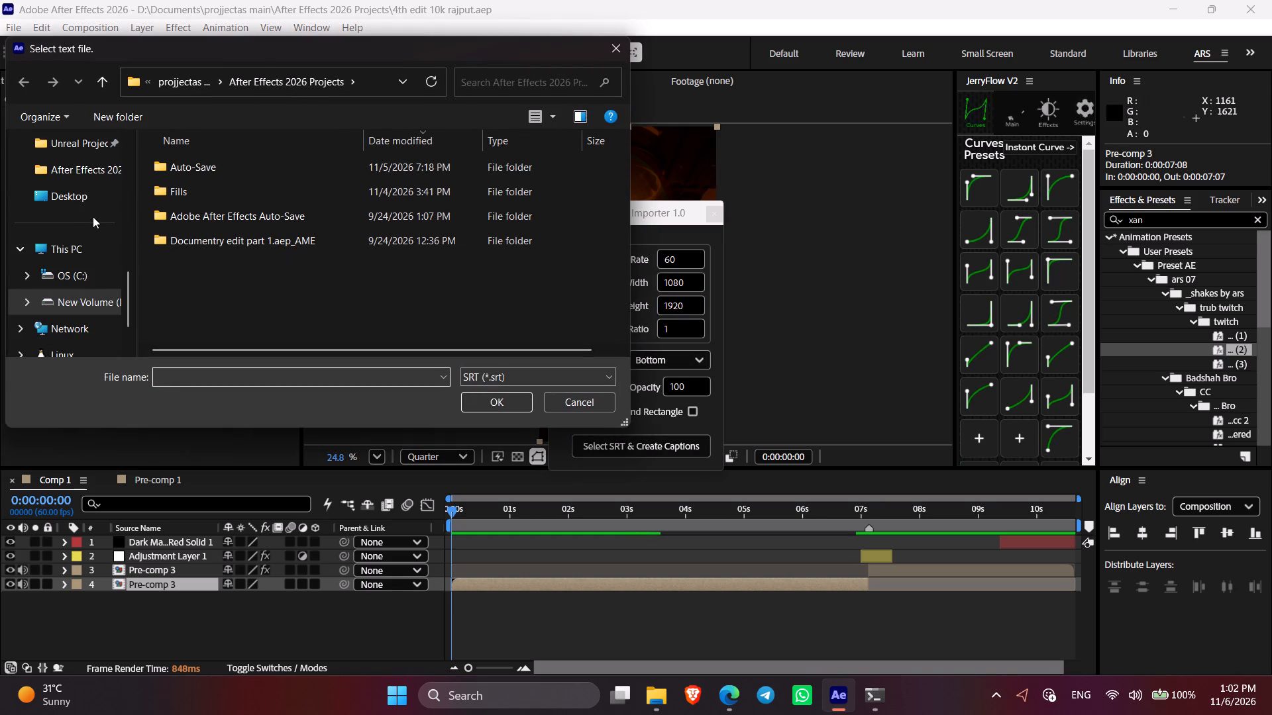
{"action": "left_click", "coordinate": [89, 191]}
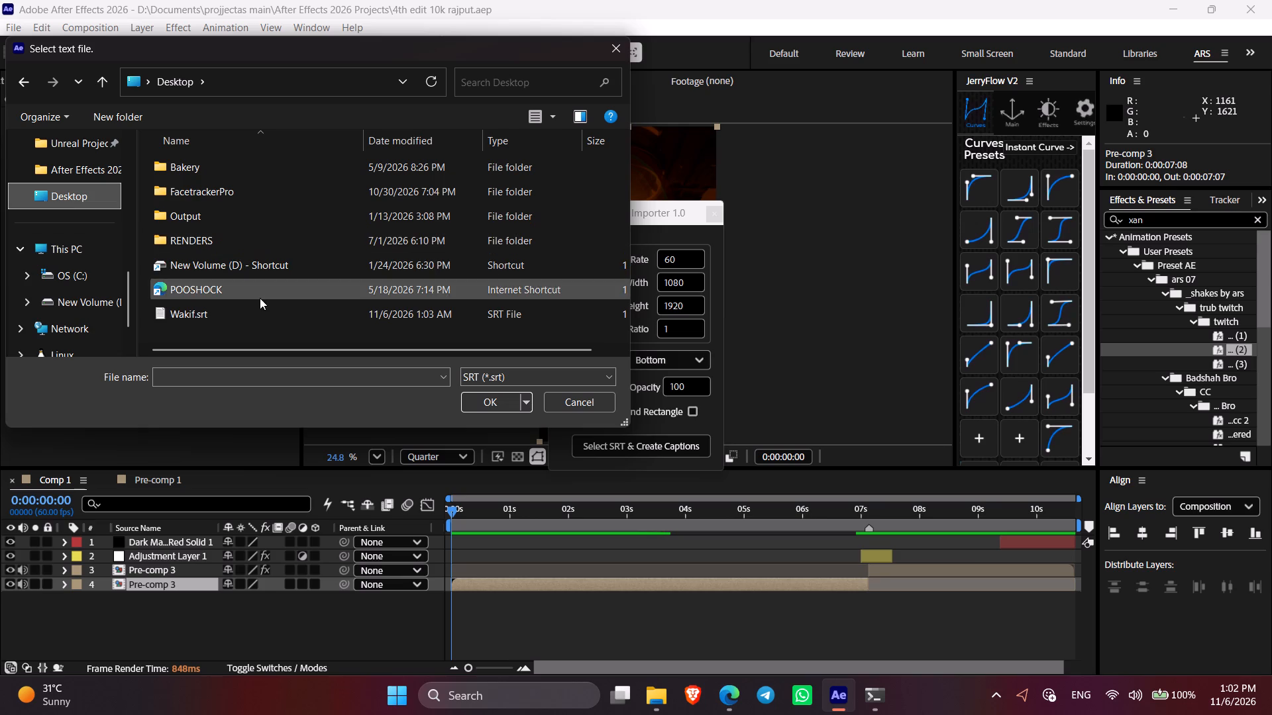
{"action": "double_click", "coordinate": [282, 321]}
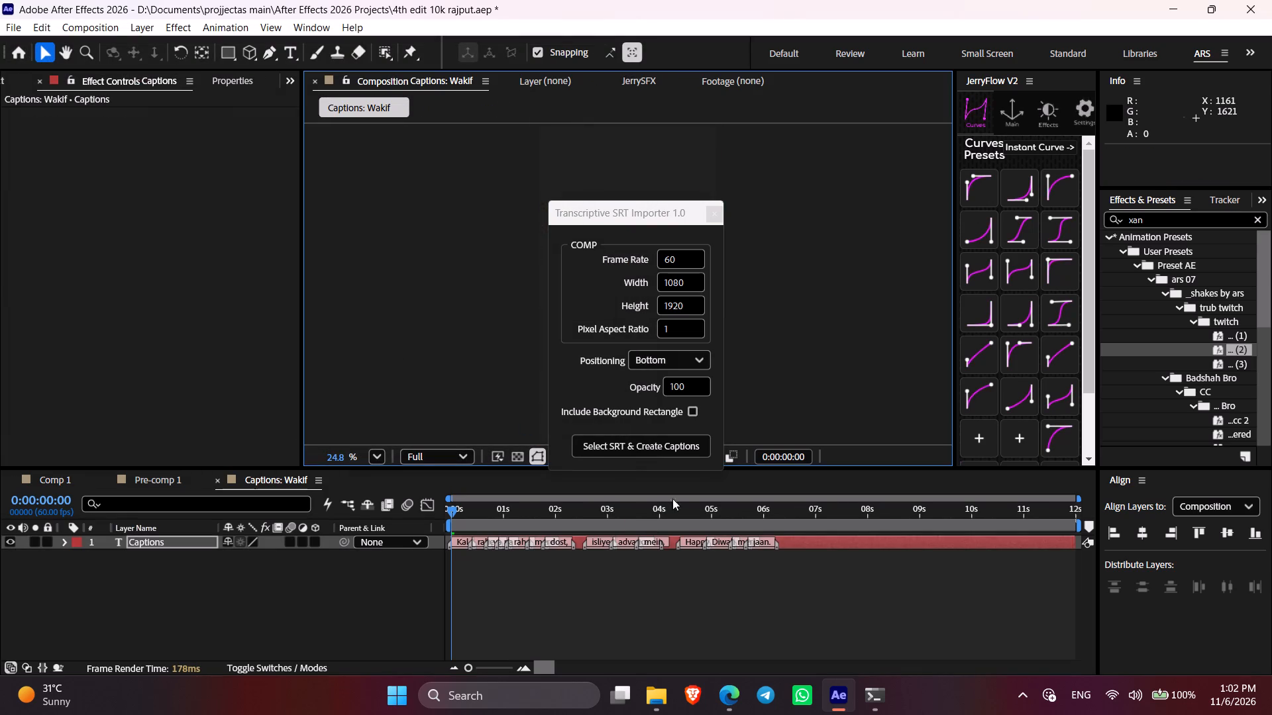
{"action": "left_click", "coordinate": [715, 213]}
Briefly preview the captions, and center the Captions layer horizontally and vertically in the composition.
{"action": "left_click", "coordinate": [551, 583]}
{"action": "key", "text": "space"}
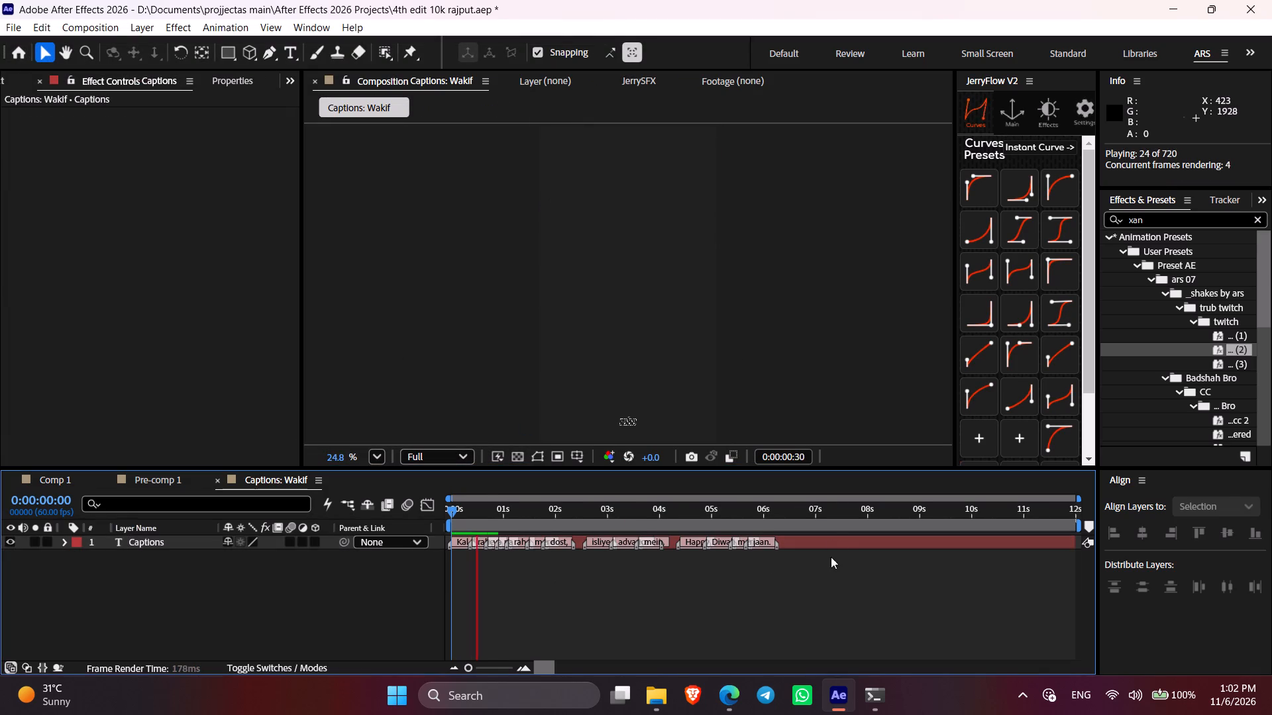
{"action": "key", "text": "space"}
{"action": "left_click", "coordinate": [823, 544]}
{"action": "left_click", "coordinate": [1133, 540]}
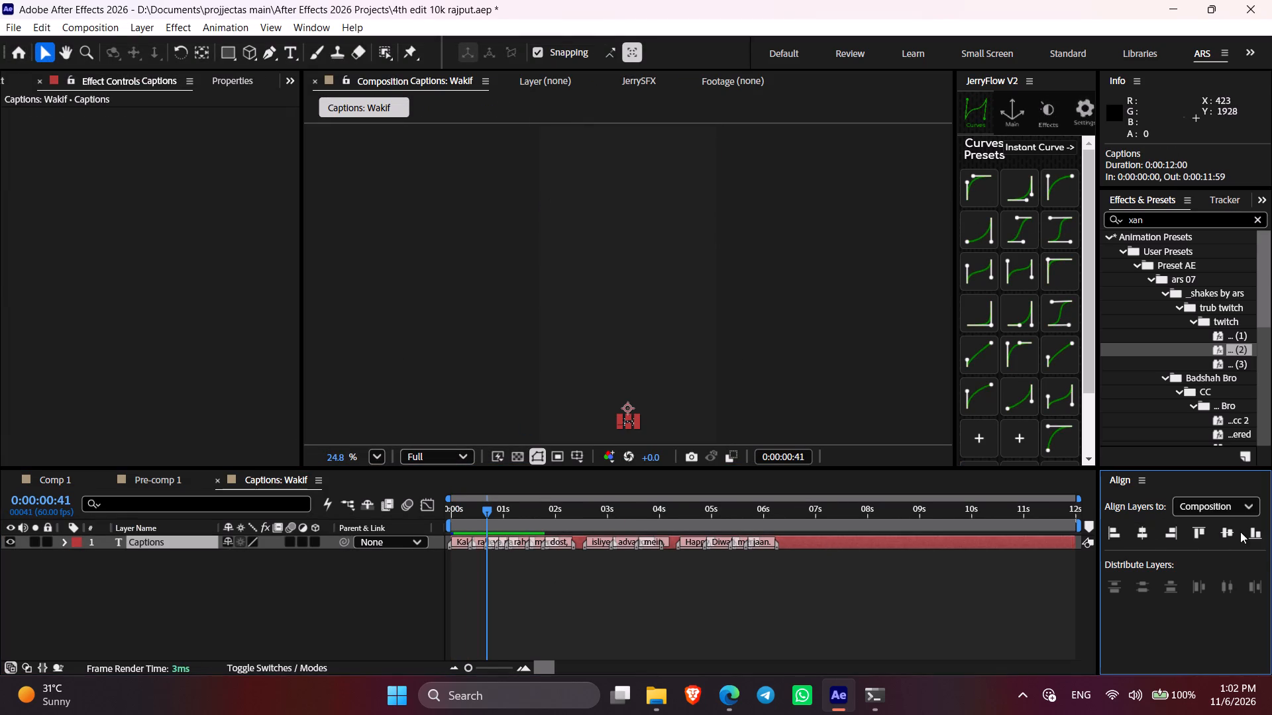
{"action": "left_click", "coordinate": [1228, 532]}
Turn off the stroke and enable the fill on the Captions text.
{"action": "left_click", "coordinate": [225, 78]}
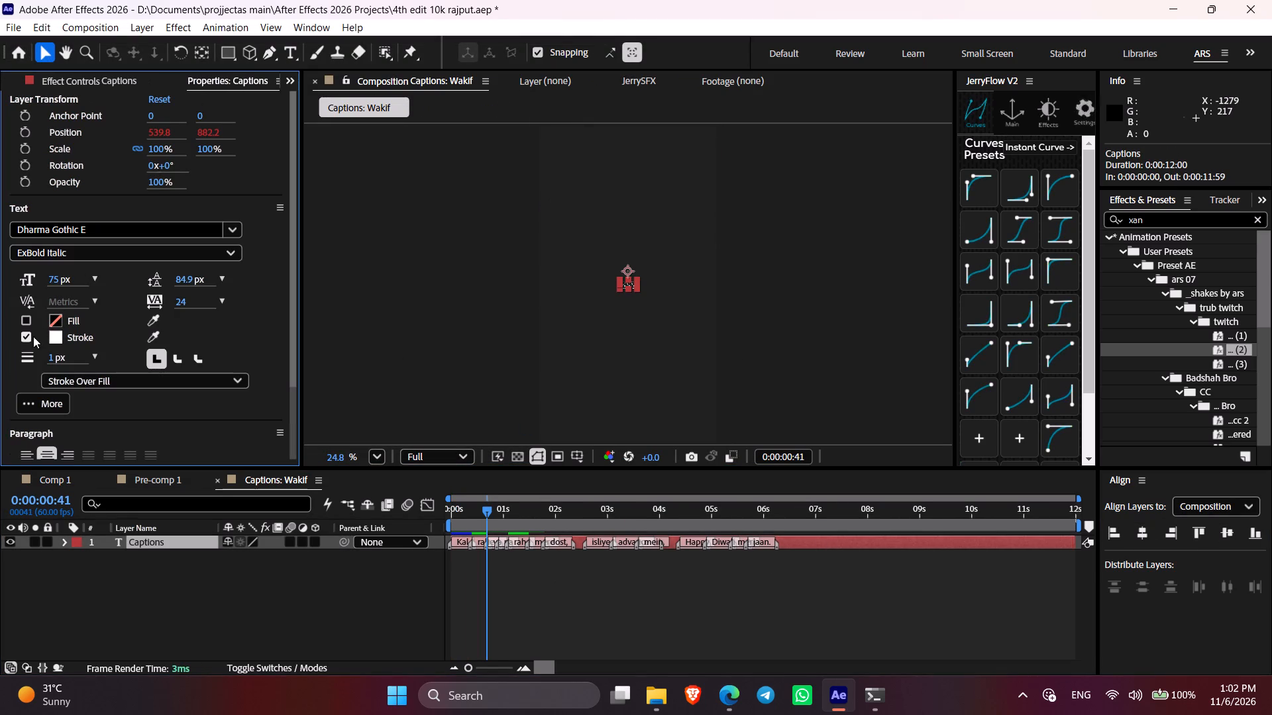
{"action": "left_click", "coordinate": [30, 336]}
{"action": "left_click", "coordinate": [26, 320]}
{"action": "left_click", "coordinate": [645, 559]}
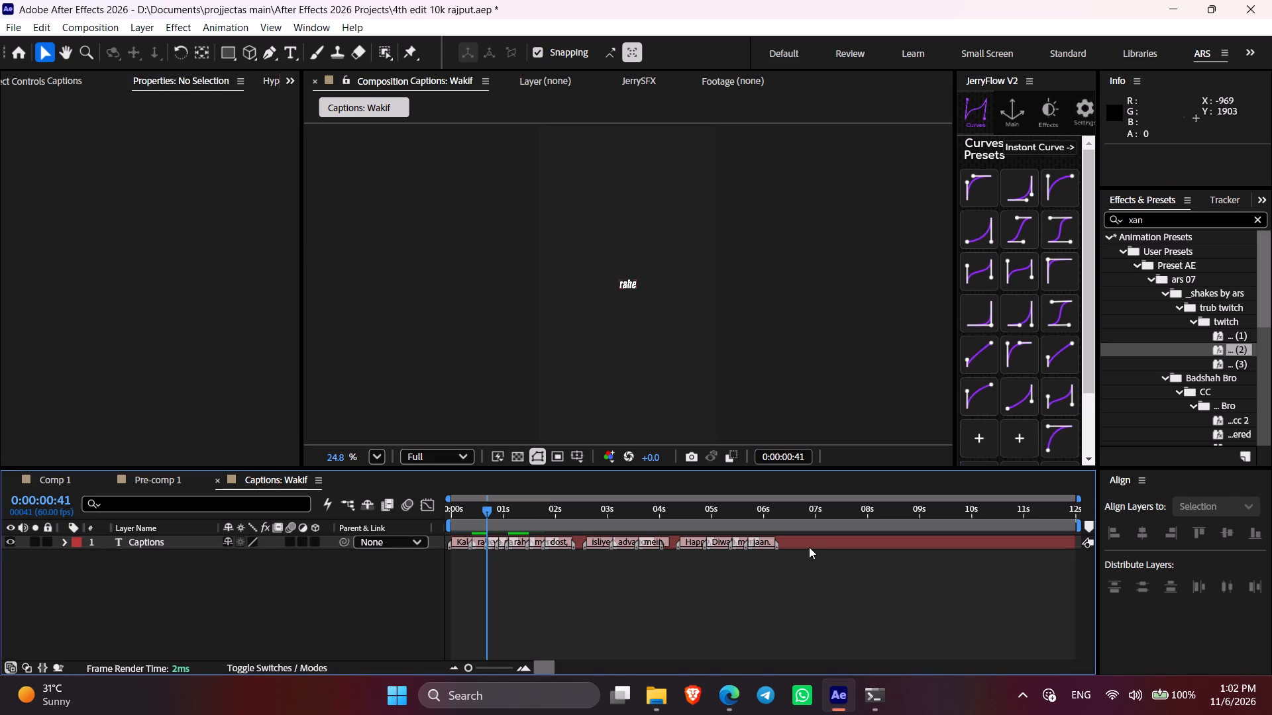
Scrub through the caption words along the timeline to check how they appear, and return to the start.
{"action": "left_click", "coordinate": [809, 547]}
{"action": "left_click_drag", "start_coordinate": [490, 512], "coordinate": [579, 528]}
{"action": "left_click_drag", "start_coordinate": [621, 532], "coordinate": [649, 533]}
{"action": "left_click", "coordinate": [657, 591]}
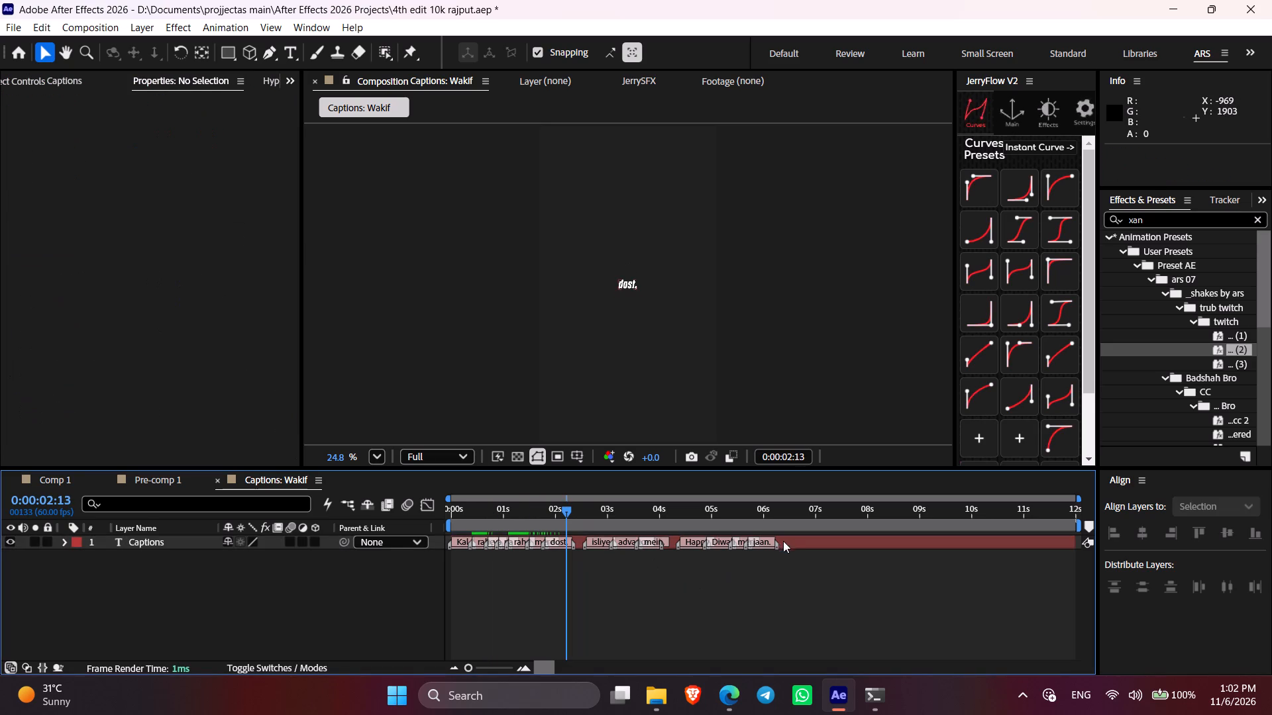
{"action": "left_click_drag", "start_coordinate": [564, 505], "coordinate": [655, 528]}
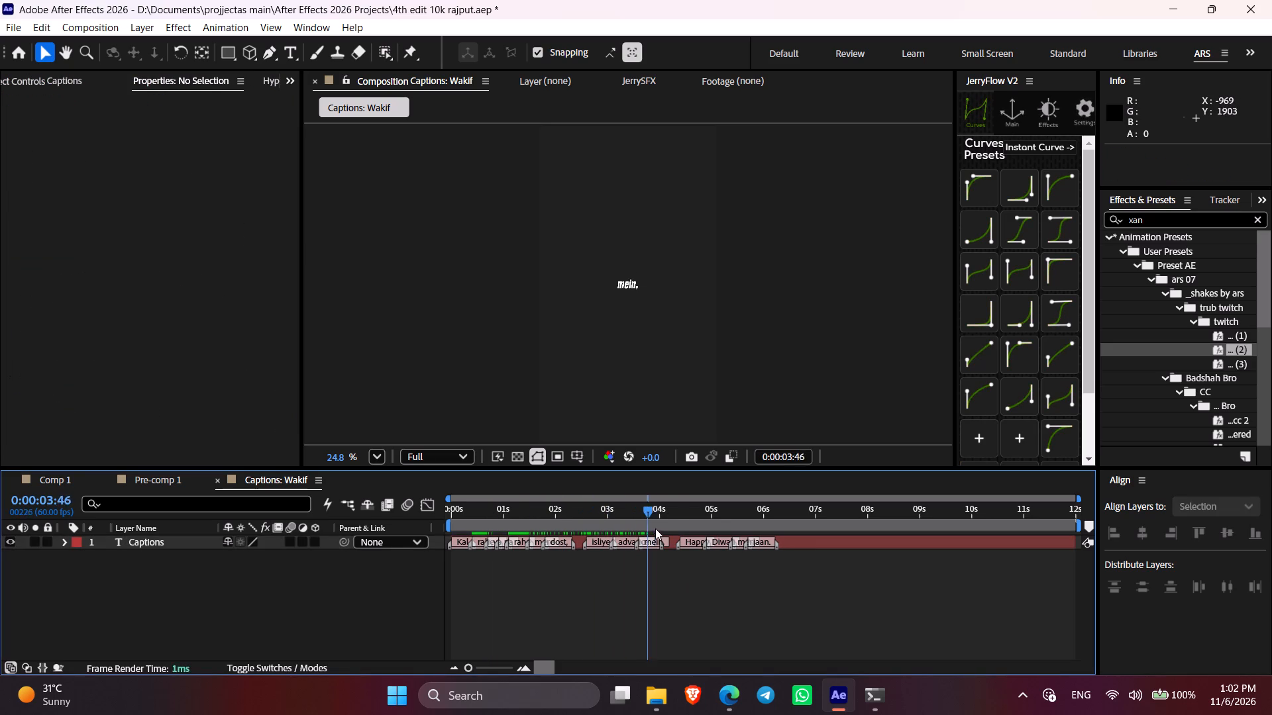
{"action": "left_click_drag", "start_coordinate": [655, 528], "coordinate": [519, 545]}
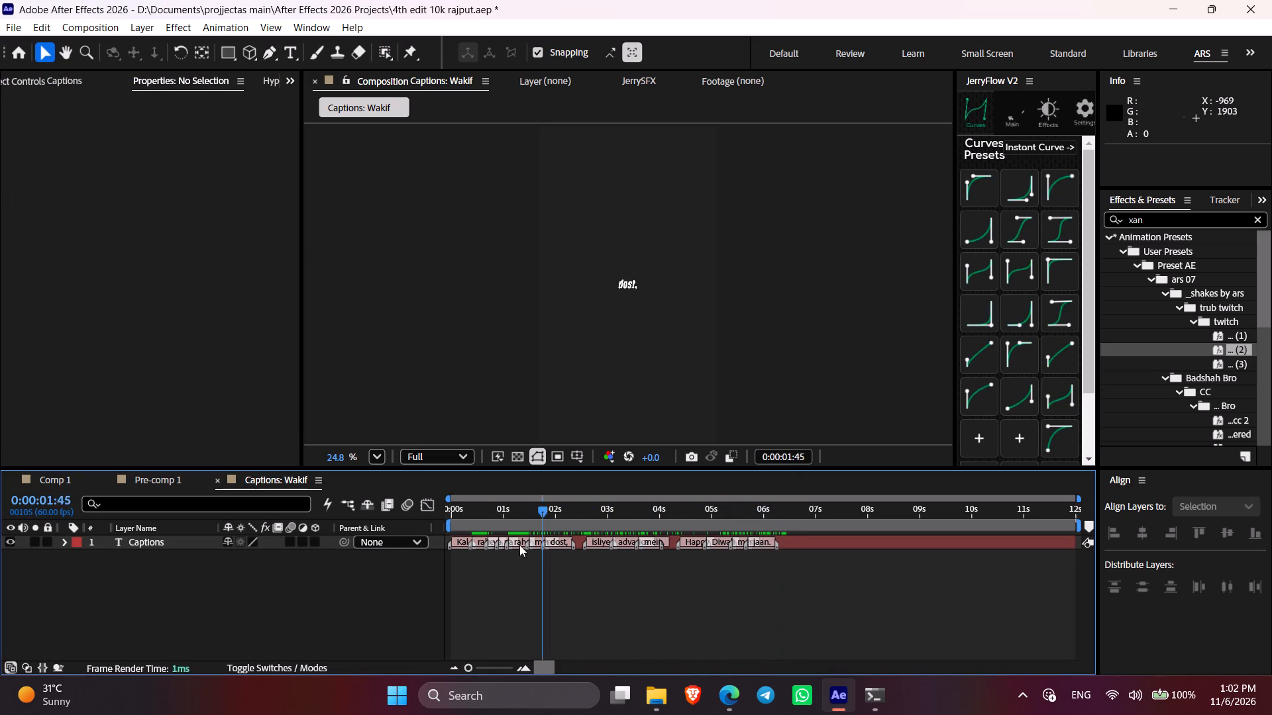
{"action": "left_click_drag", "start_coordinate": [519, 545], "coordinate": [404, 538]}
Copy the Pre-comp 1 layer from inside Pre-comp 3 into the Captions: Wakif composition and preview it with the captions.
{"action": "left_click", "coordinate": [41, 478]}
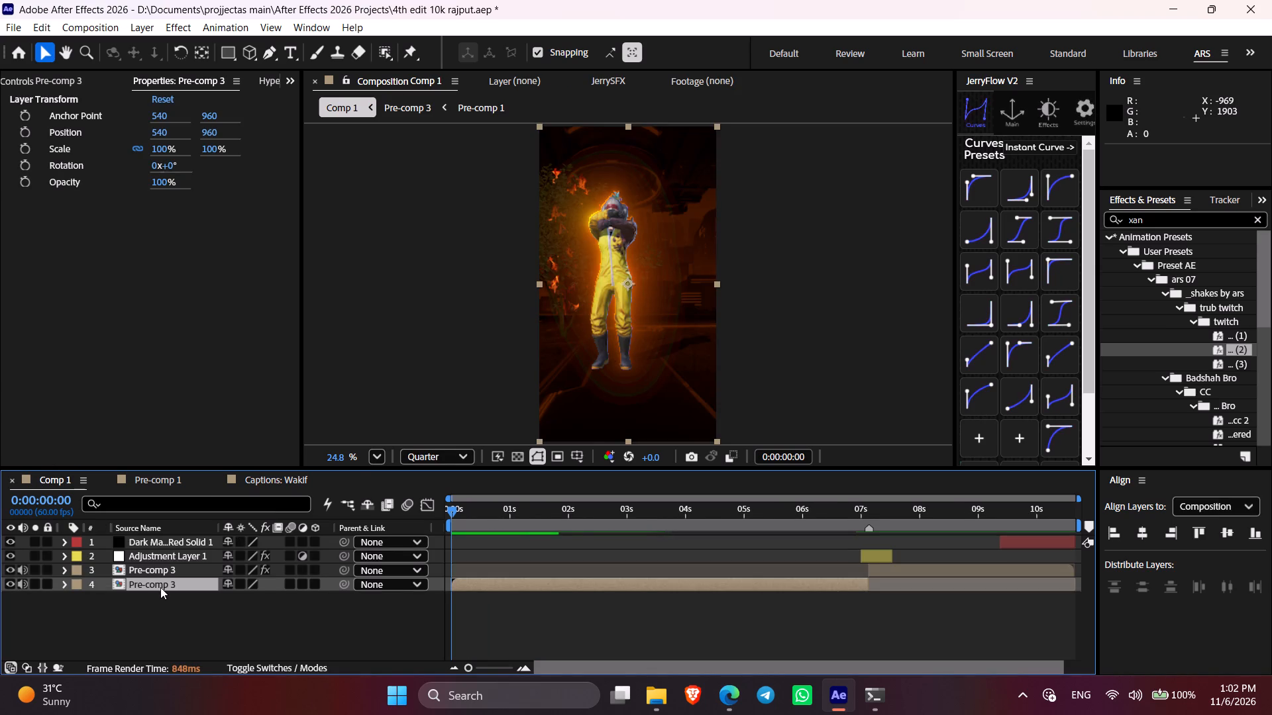
{"action": "double_click", "coordinate": [160, 587]}
{"action": "left_click_drag", "start_coordinate": [1095, 566], "coordinate": [1099, 642]}
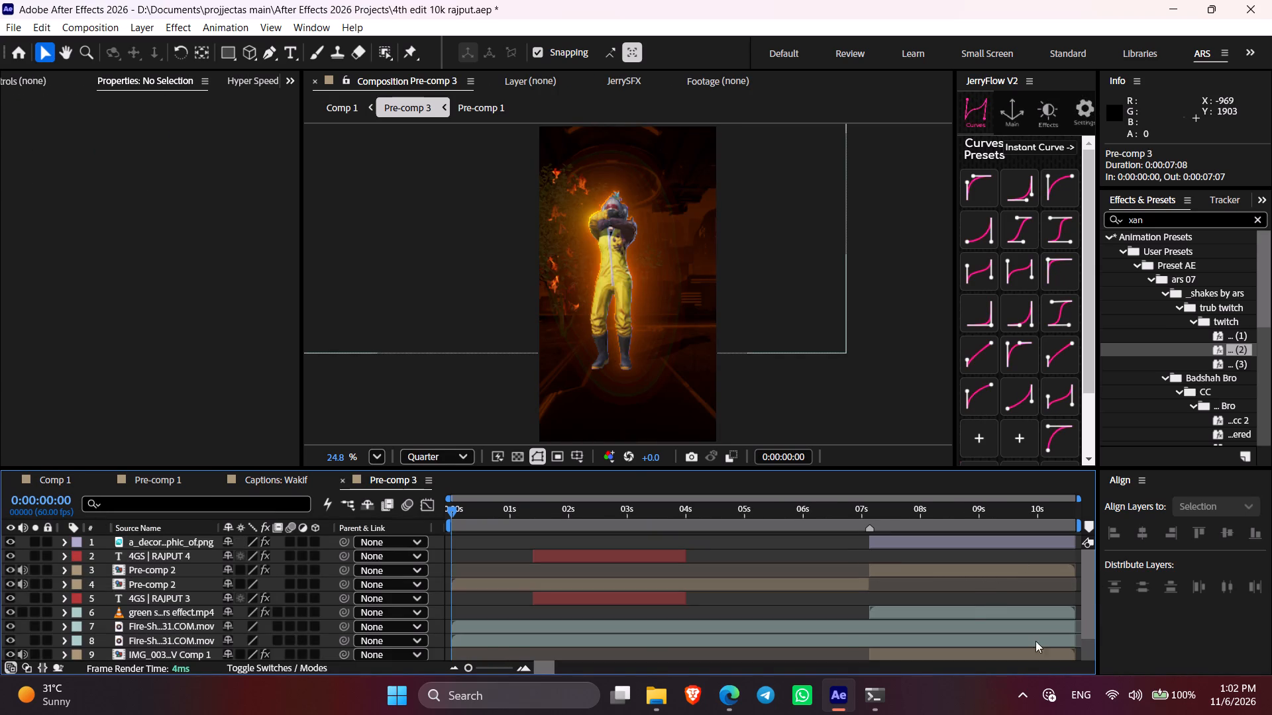
{"action": "scroll", "coordinate": [309, 626], "scroll_direction": "down", "scroll_amount": 3}
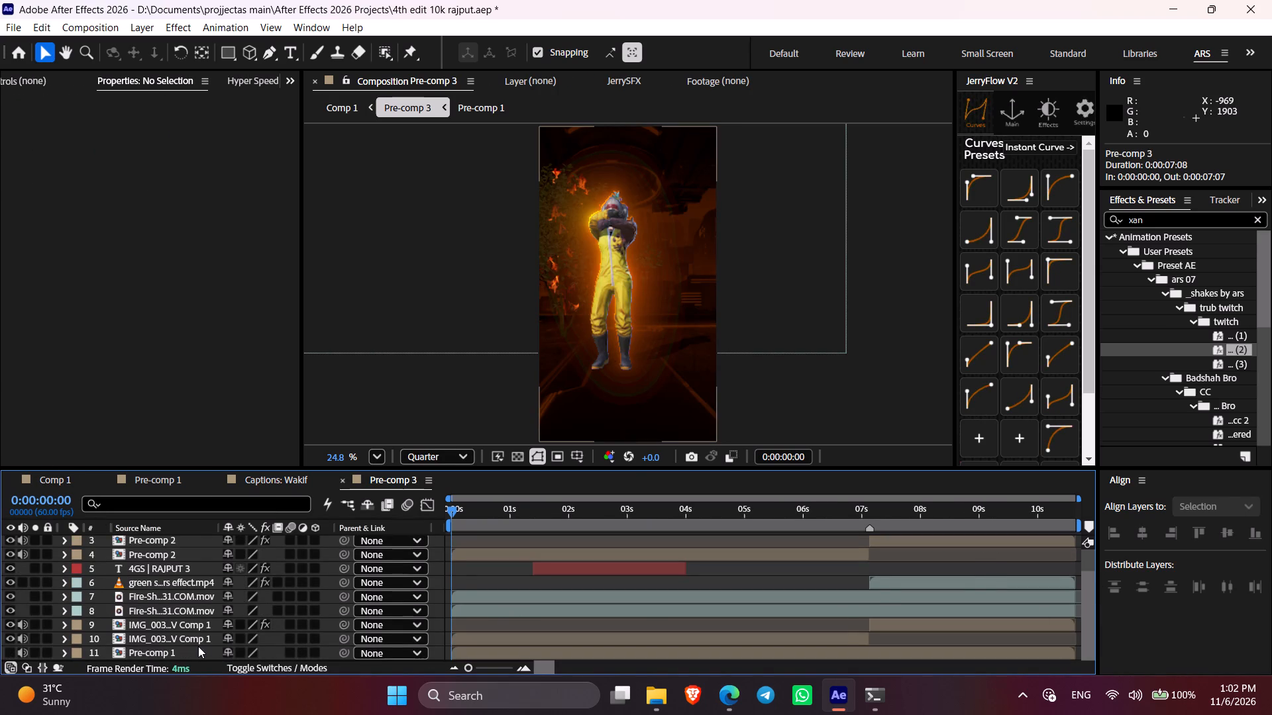
{"action": "left_click", "coordinate": [198, 646]}
{"action": "left_click", "coordinate": [199, 651]}
{"action": "key", "text": "ctrl+c"}
{"action": "left_click", "coordinate": [298, 487]}
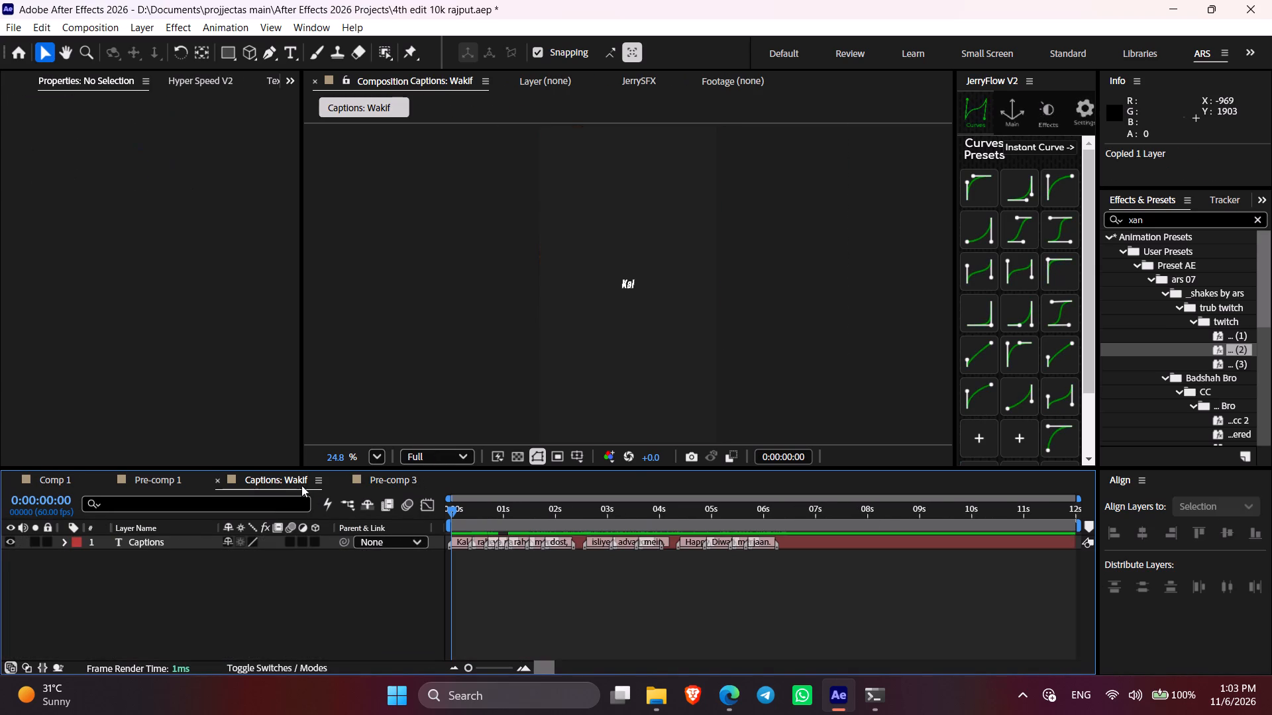
{"action": "left_click", "coordinate": [508, 589]}
{"action": "key", "text": "ctrl+v"}
{"action": "left_click", "coordinate": [308, 616]}
{"action": "key", "text": "space"}
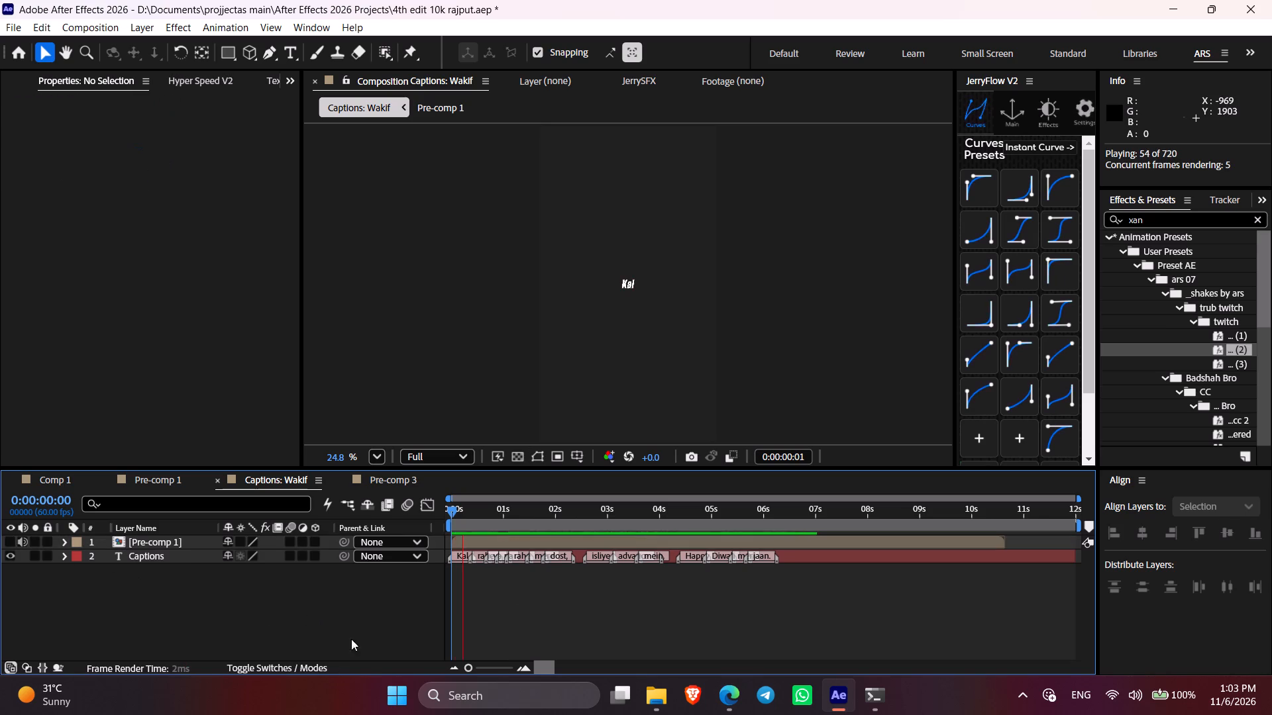
{"action": "key", "text": "space"}
Add the Captions: Wakif composition to Comp 1 at the start, directly above the bottom Pre-comp 3 layer.
{"action": "left_click", "coordinate": [12, 75]}
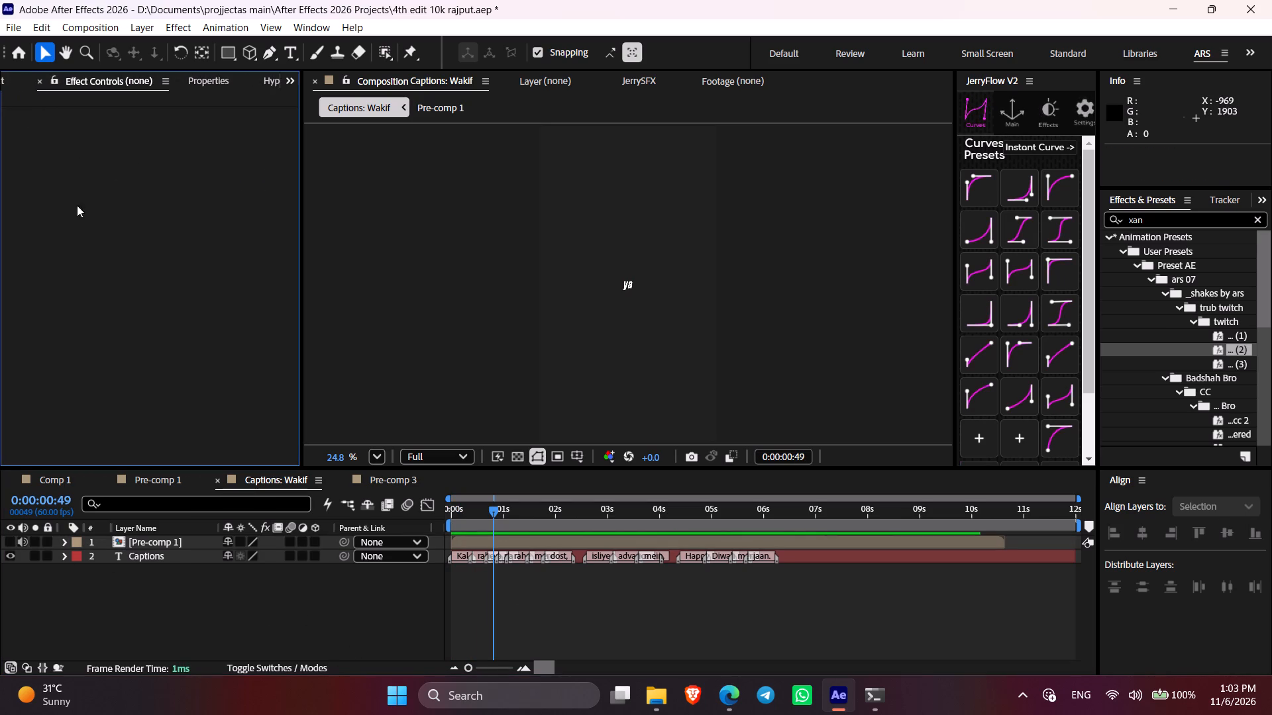
{"action": "scroll", "coordinate": [13, 83], "scroll_direction": "down", "scroll_amount": 11}
{"action": "scroll", "coordinate": [13, 83], "scroll_direction": "up", "scroll_amount": 1}
{"action": "scroll", "coordinate": [47, 83], "scroll_direction": "down", "scroll_amount": 1}
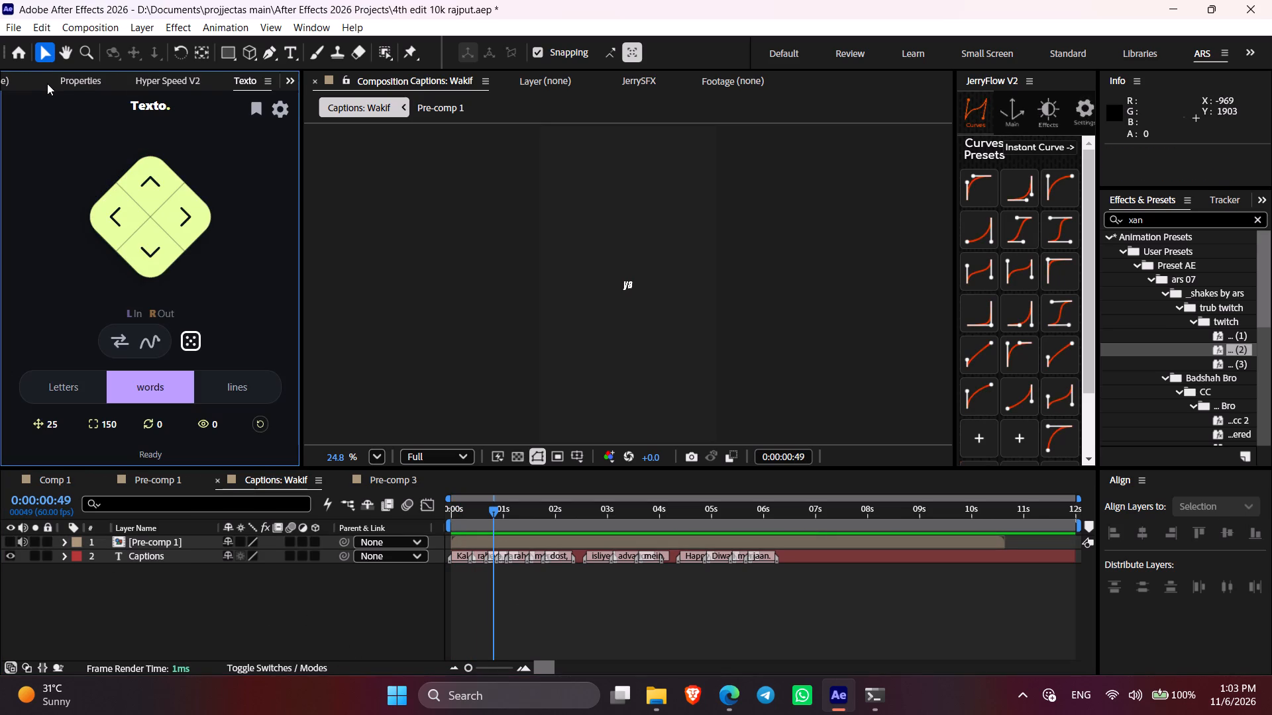
{"action": "left_click", "coordinate": [283, 77]}
{"action": "left_click", "coordinate": [319, 101]}
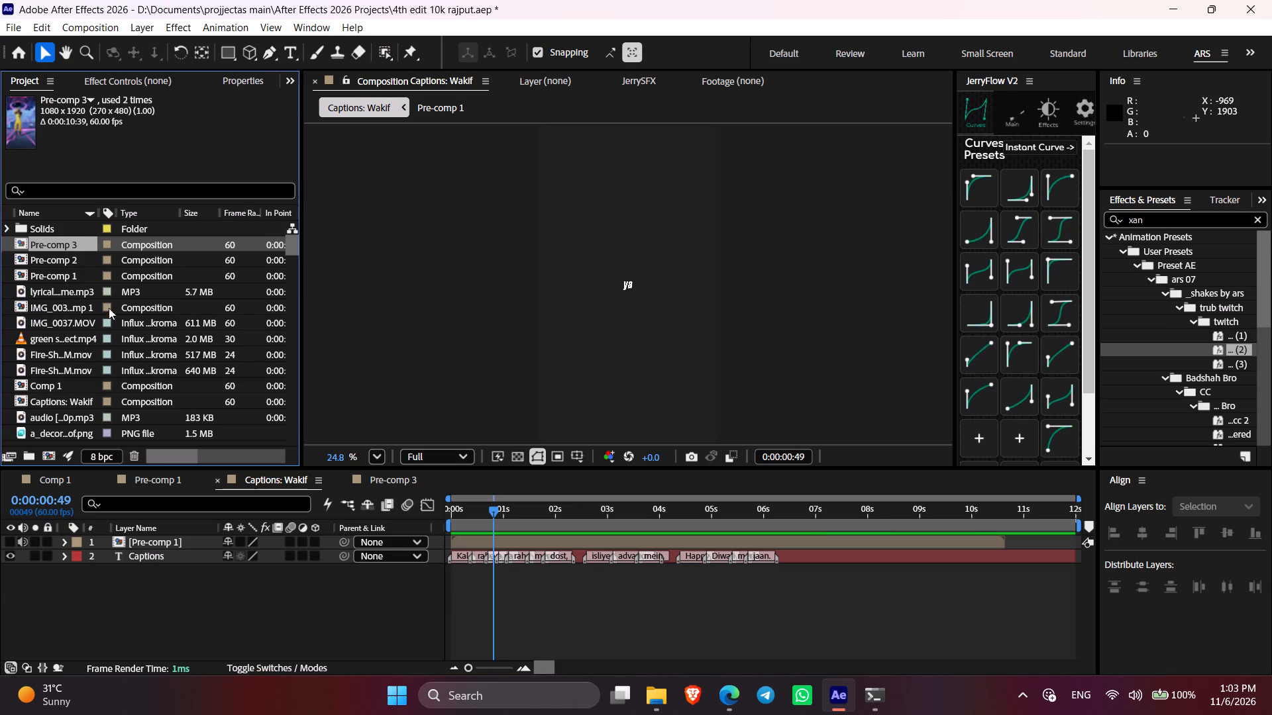
{"action": "left_click_drag", "start_coordinate": [292, 241], "coordinate": [309, 280]}
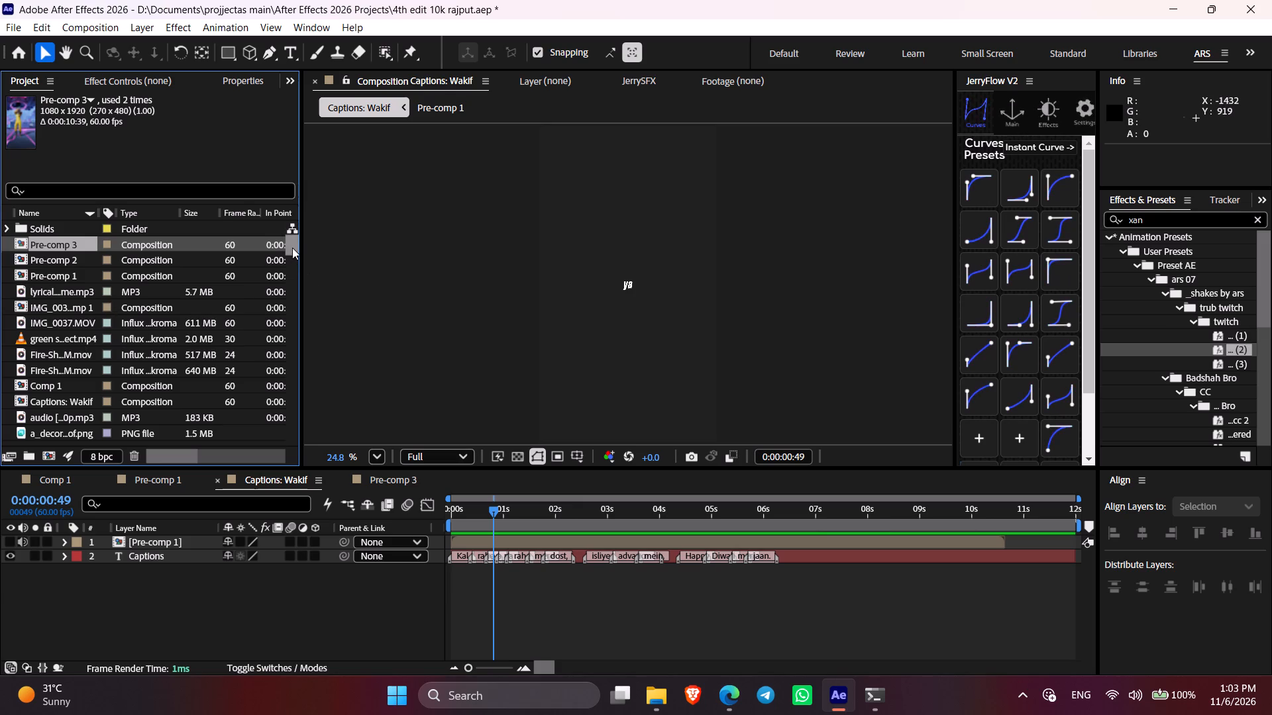
{"action": "left_click_drag", "start_coordinate": [291, 248], "coordinate": [295, 282]}
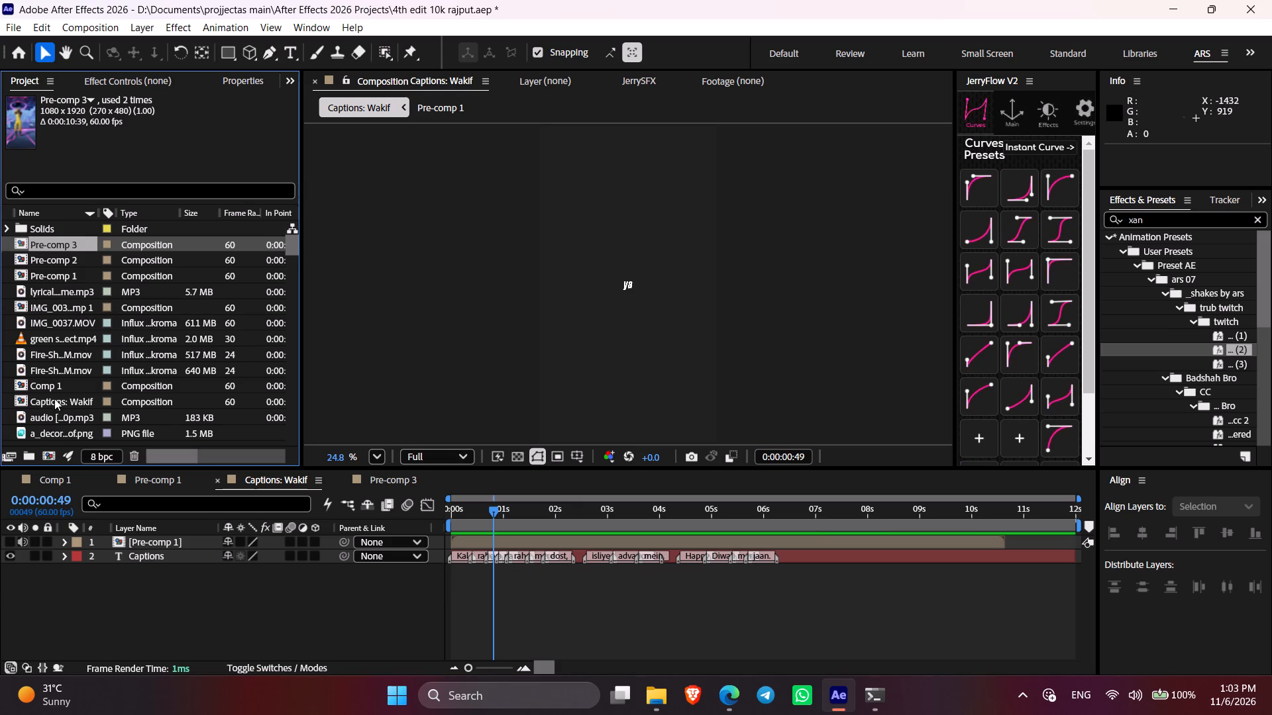
{"action": "scroll", "coordinate": [53, 393], "scroll_direction": "down", "scroll_amount": 1}
{"action": "left_click", "coordinate": [53, 393]}
{"action": "left_click_drag", "start_coordinate": [60, 405], "coordinate": [115, 551]}
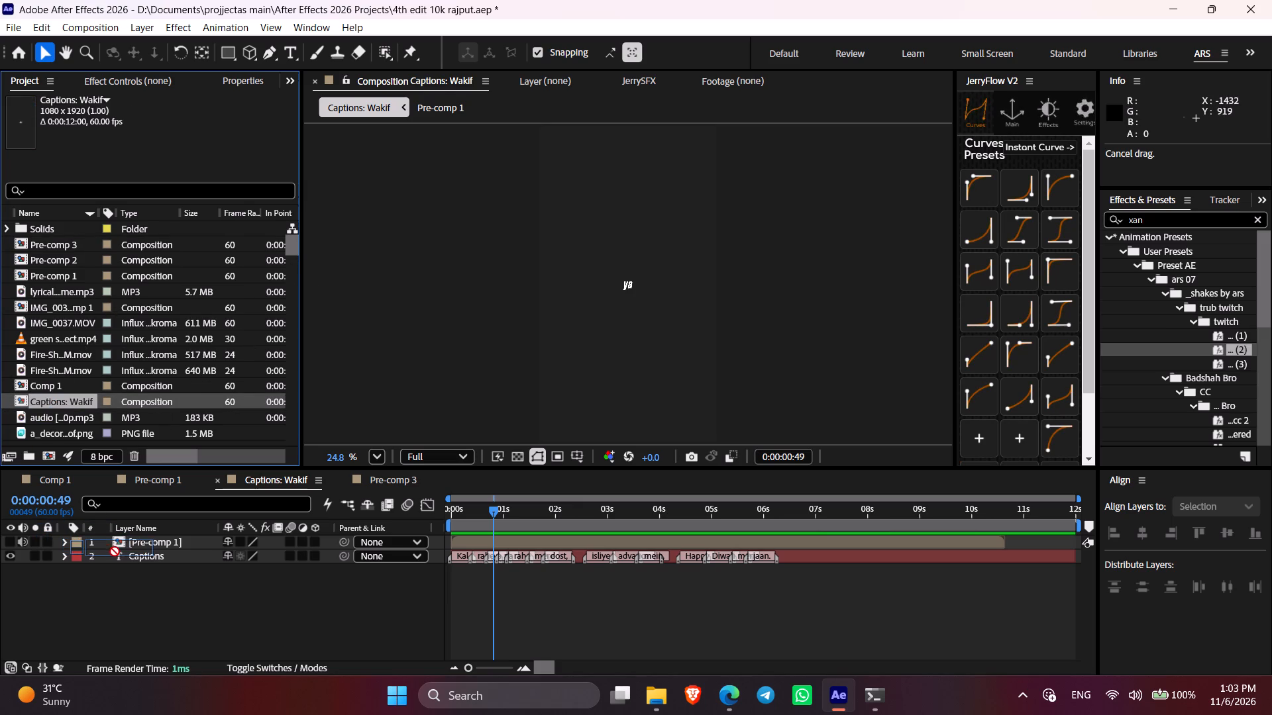
{"action": "left_click_drag", "start_coordinate": [115, 551], "coordinate": [109, 571]}
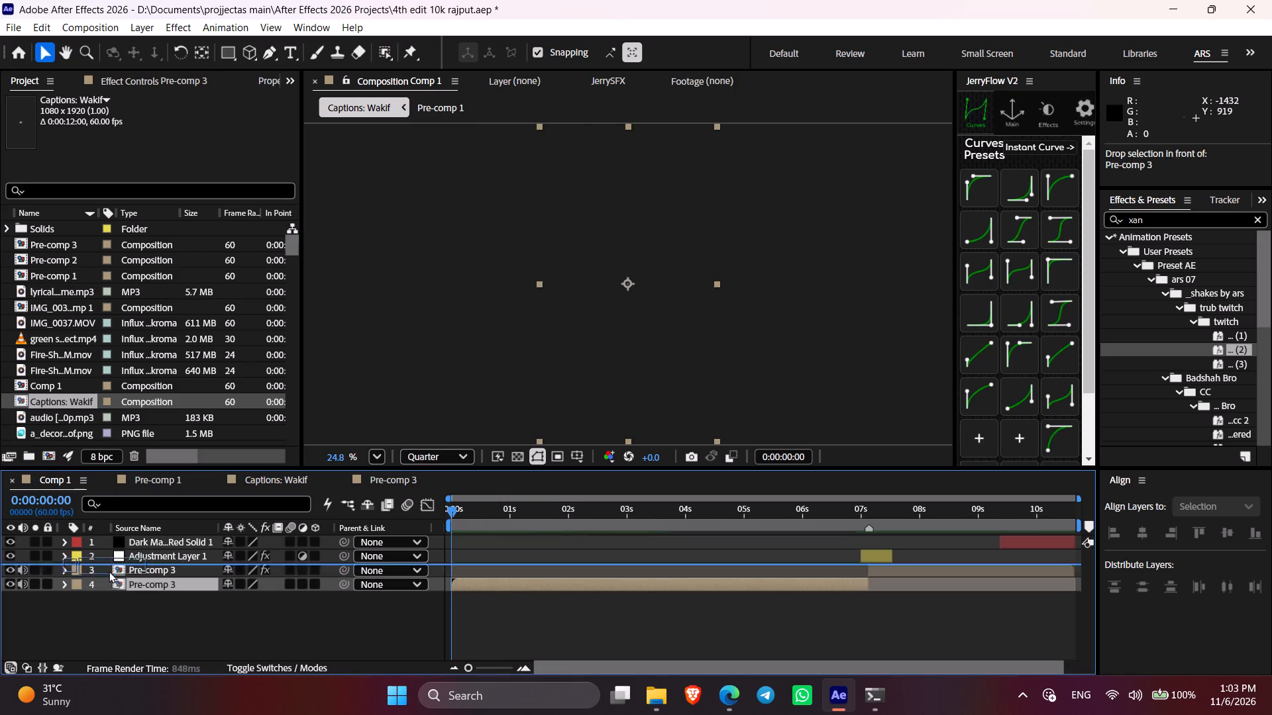
{"action": "left_click_drag", "start_coordinate": [109, 571], "coordinate": [112, 571]}
{"action": "left_click_drag", "start_coordinate": [786, 634], "coordinate": [780, 634]}
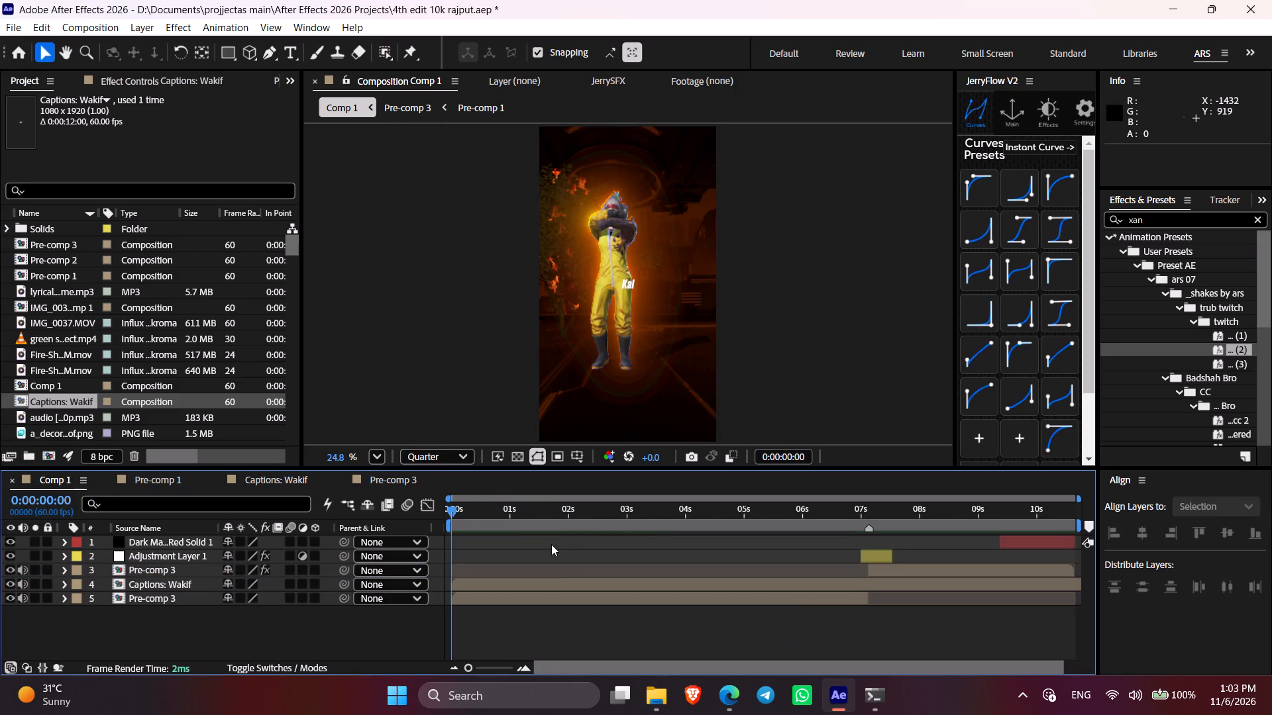
Go to 0:00:00:34 in Comp 1 and set the preview resolution to Full.
{"action": "left_click_drag", "start_coordinate": [464, 506], "coordinate": [484, 510]}
{"action": "left_click", "coordinate": [478, 586]}
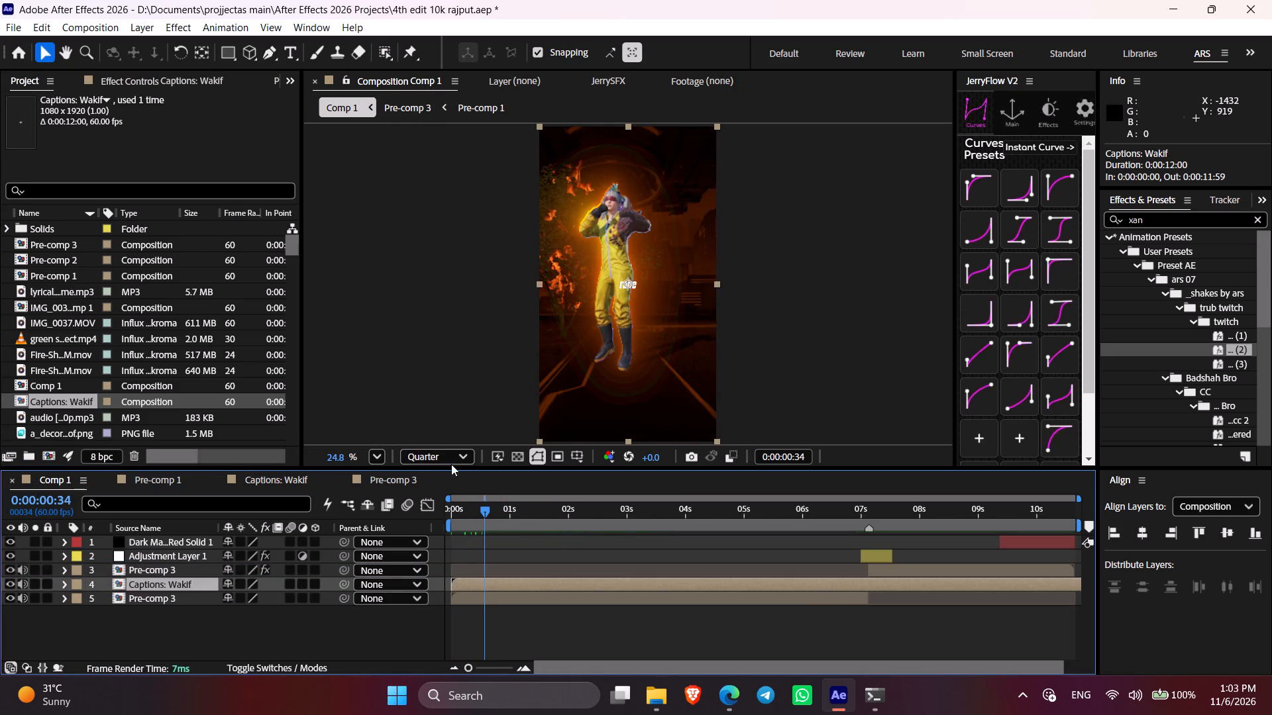
{"action": "left_click", "coordinate": [443, 459]}
{"action": "left_click", "coordinate": [445, 508]}
Apply the Drop Shadow effect to the Captions: Wakif layer.
{"action": "key", "text": "ctrl+space"}
{"action": "type", "text": "dro"}
{"action": "key", "text": "p"}
{"action": "left_click", "coordinate": [509, 510]}
{"action": "left_click", "coordinate": [530, 591]}
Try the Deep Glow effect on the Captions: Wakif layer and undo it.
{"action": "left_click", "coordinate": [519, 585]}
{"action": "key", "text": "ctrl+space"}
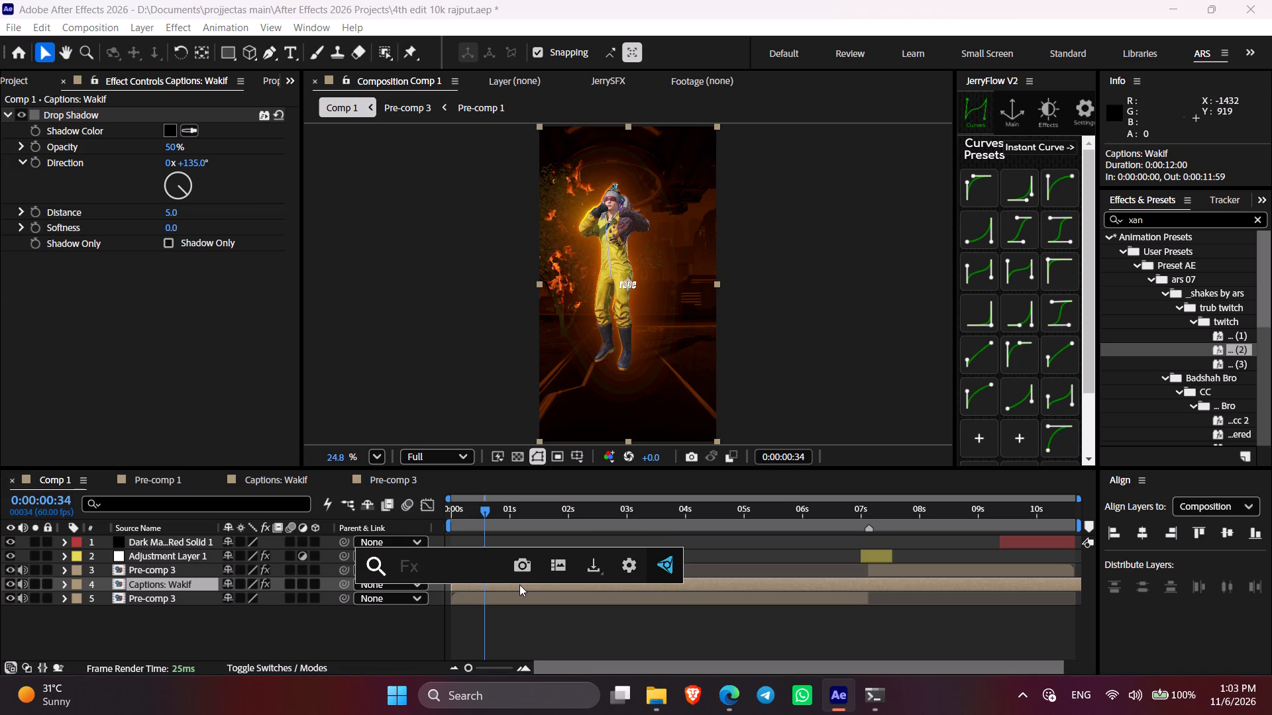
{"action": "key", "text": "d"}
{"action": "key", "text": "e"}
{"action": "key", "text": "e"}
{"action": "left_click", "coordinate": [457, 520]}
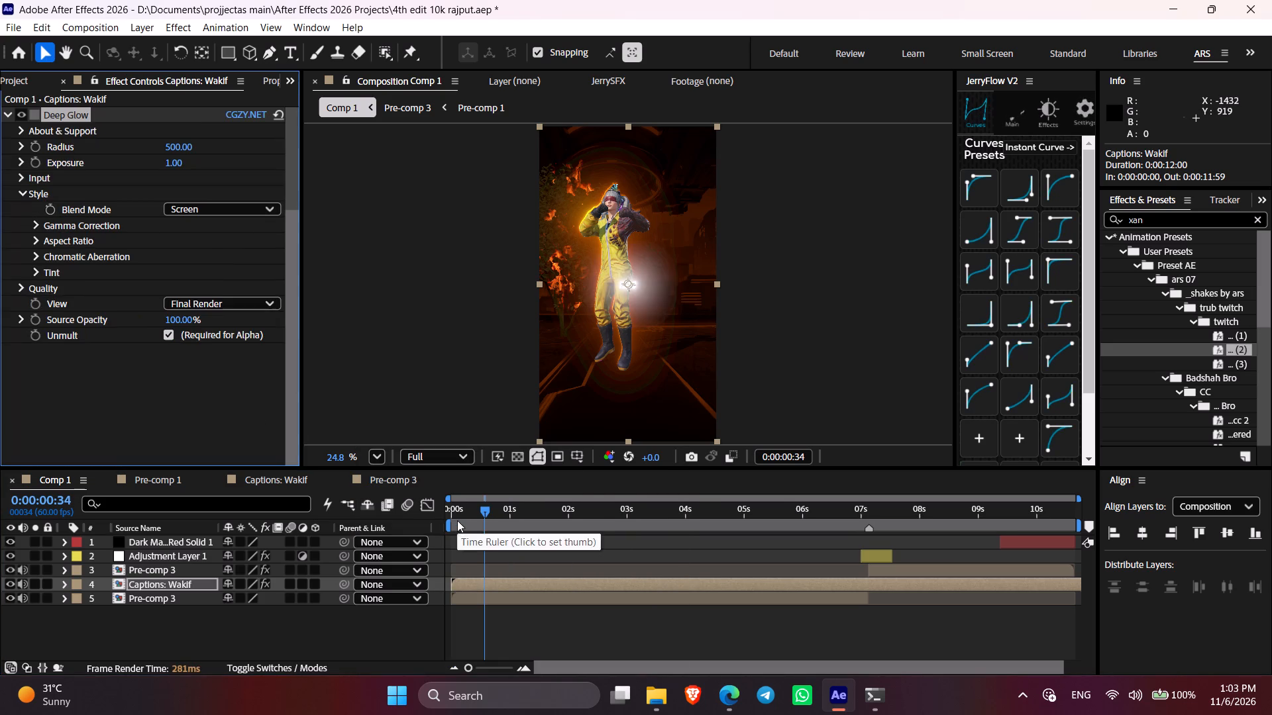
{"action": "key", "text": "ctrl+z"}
Apply the Deep Glow 2 effect to the Captions: Wakif layer.
{"action": "left_click", "coordinate": [486, 578]}
{"action": "key", "text": "ctrl+space"}
{"action": "key", "text": "d"}
{"action": "key", "text": "e"}
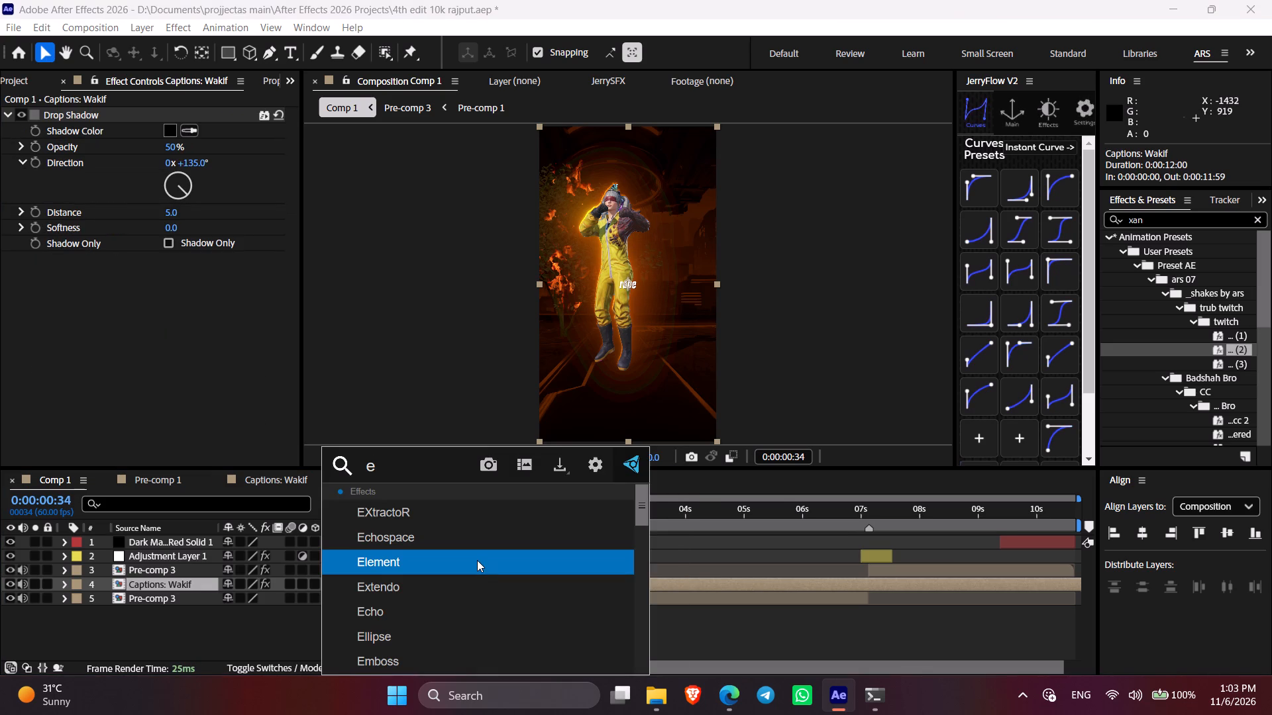
{"action": "key", "text": "BackSpace"}
{"action": "type", "text": "dee"}
{"action": "left_click", "coordinate": [427, 543]}
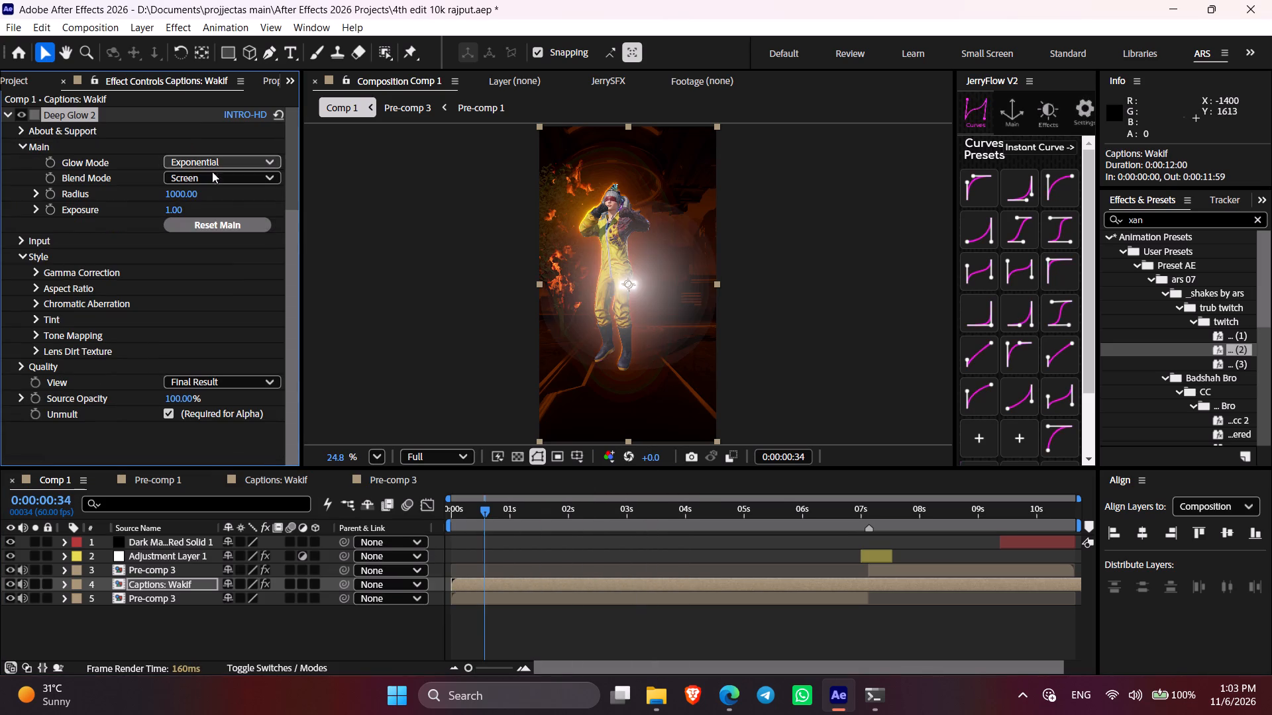
Set the Drop Shadow opacity on the Captions: Wakif layer to 100%.
{"action": "left_click_drag", "start_coordinate": [291, 254], "coordinate": [310, 109]}
{"action": "left_click_drag", "start_coordinate": [166, 148], "coordinate": [415, 122]}
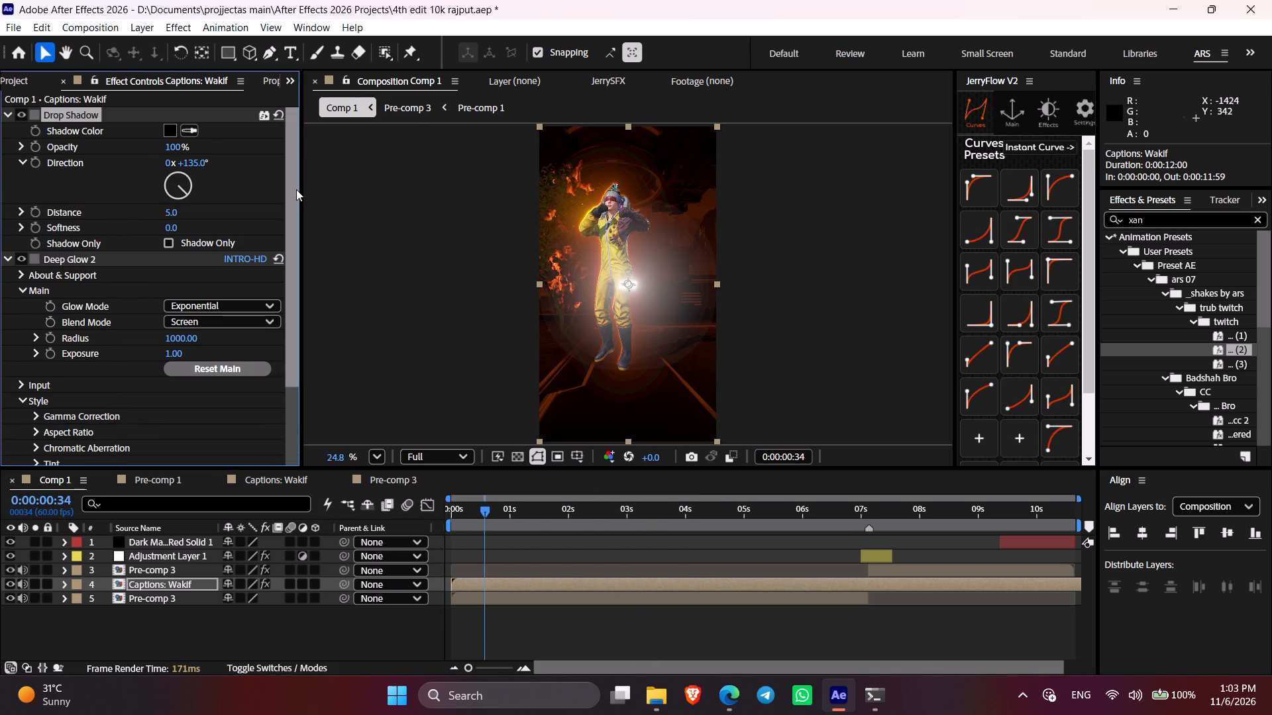
In the Deep Glow 2 input settings, set Threshold to 104%, Threshold Smooth to 50% and Saturation Bias to 50%.
{"action": "left_click_drag", "start_coordinate": [295, 196], "coordinate": [305, 336]}
{"action": "left_click", "coordinate": [21, 285]}
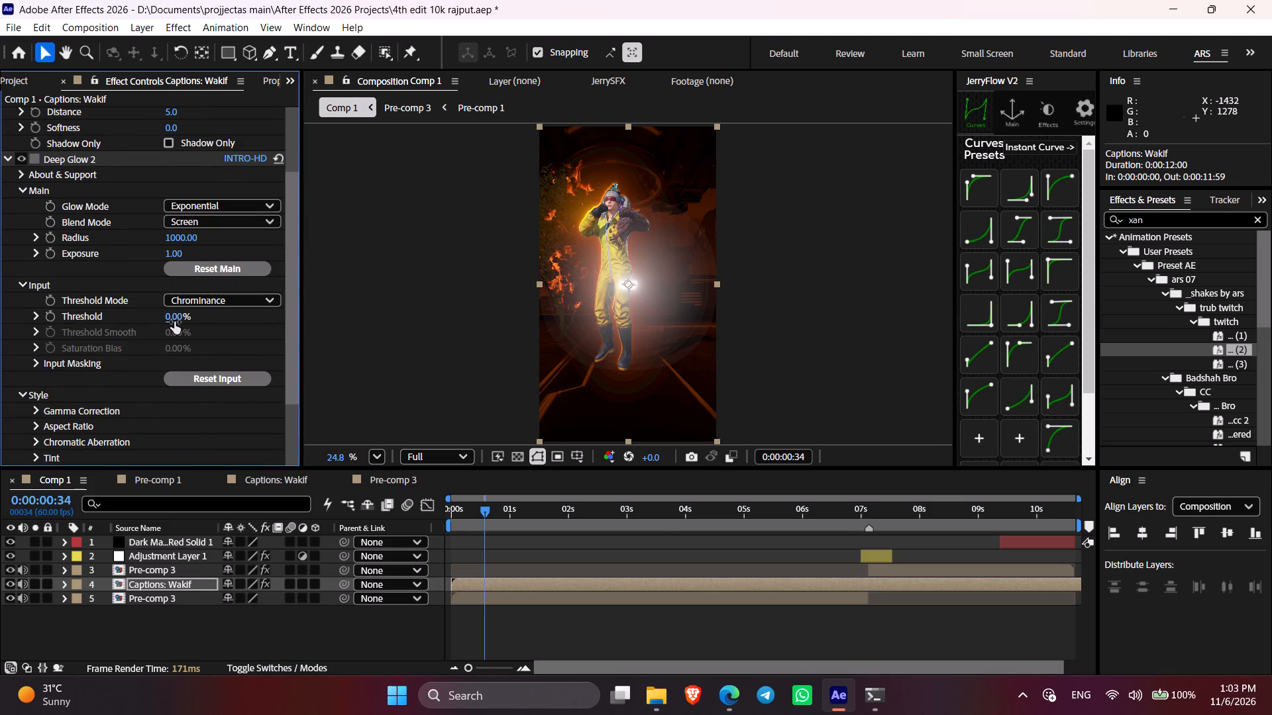
{"action": "left_click", "coordinate": [174, 322]}
{"action": "key", "text": "5"}
{"action": "key", "text": "0"}
{"action": "left_click", "coordinate": [178, 330]}
{"action": "key", "text": "5"}
{"action": "key", "text": "0"}
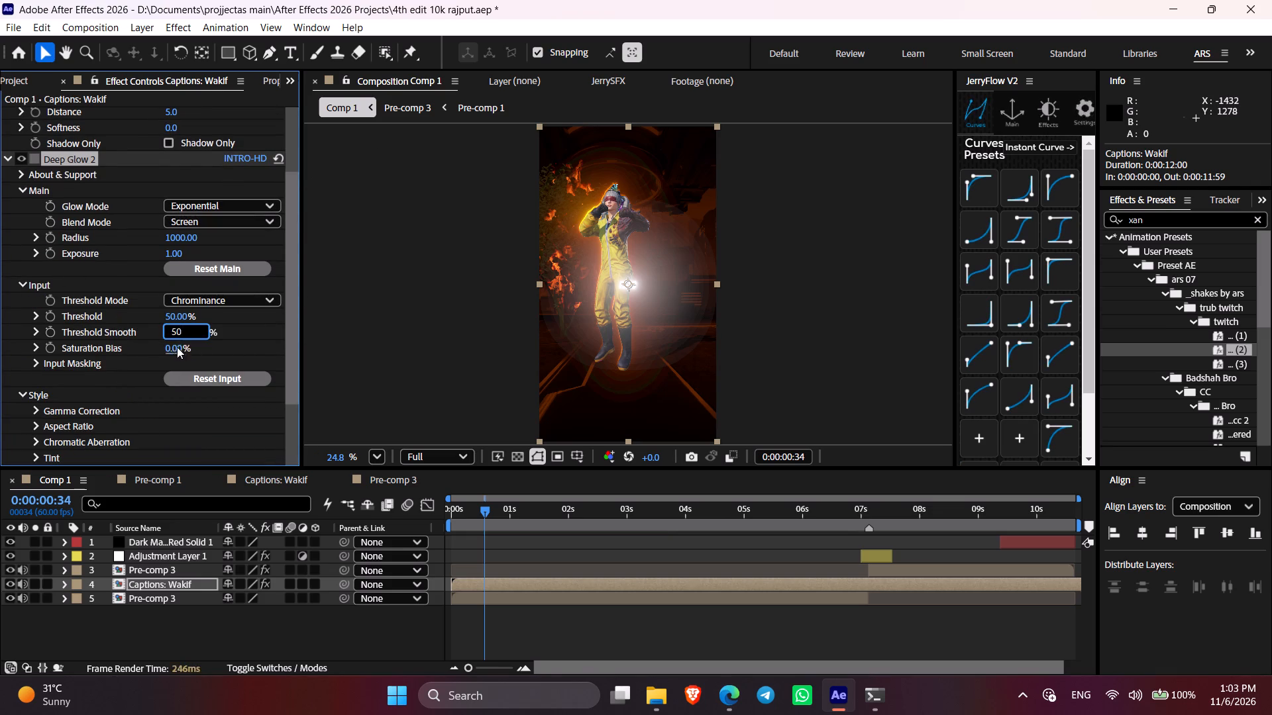
{"action": "left_click", "coordinate": [177, 347]}
{"action": "key", "text": "5"}
{"action": "key", "text": "0"}
{"action": "left_click_drag", "start_coordinate": [244, 328], "coordinate": [235, 328]}
{"action": "left_click_drag", "start_coordinate": [177, 315], "coordinate": [233, 322]}
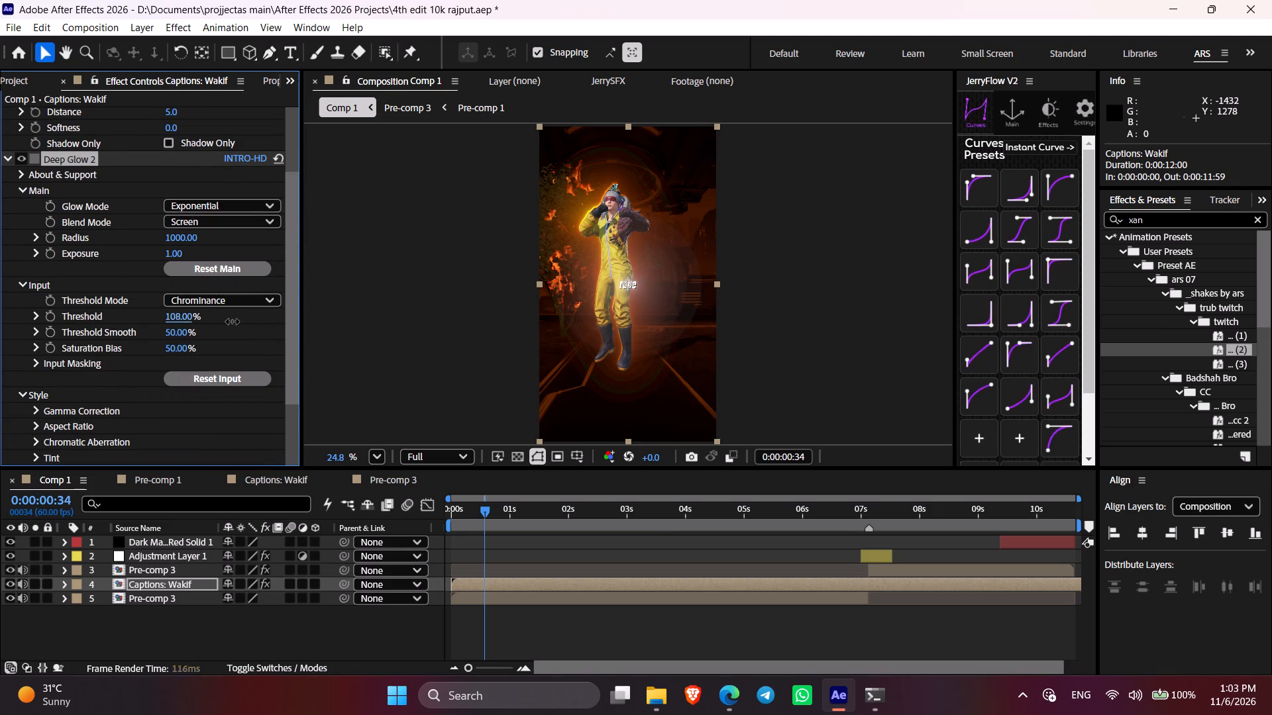
{"action": "left_click_drag", "start_coordinate": [233, 322], "coordinate": [229, 322]}
Set the Deep Glow 2 radius to 400 and save the project.
{"action": "left_click", "coordinate": [174, 232]}
{"action": "key", "text": "4"}
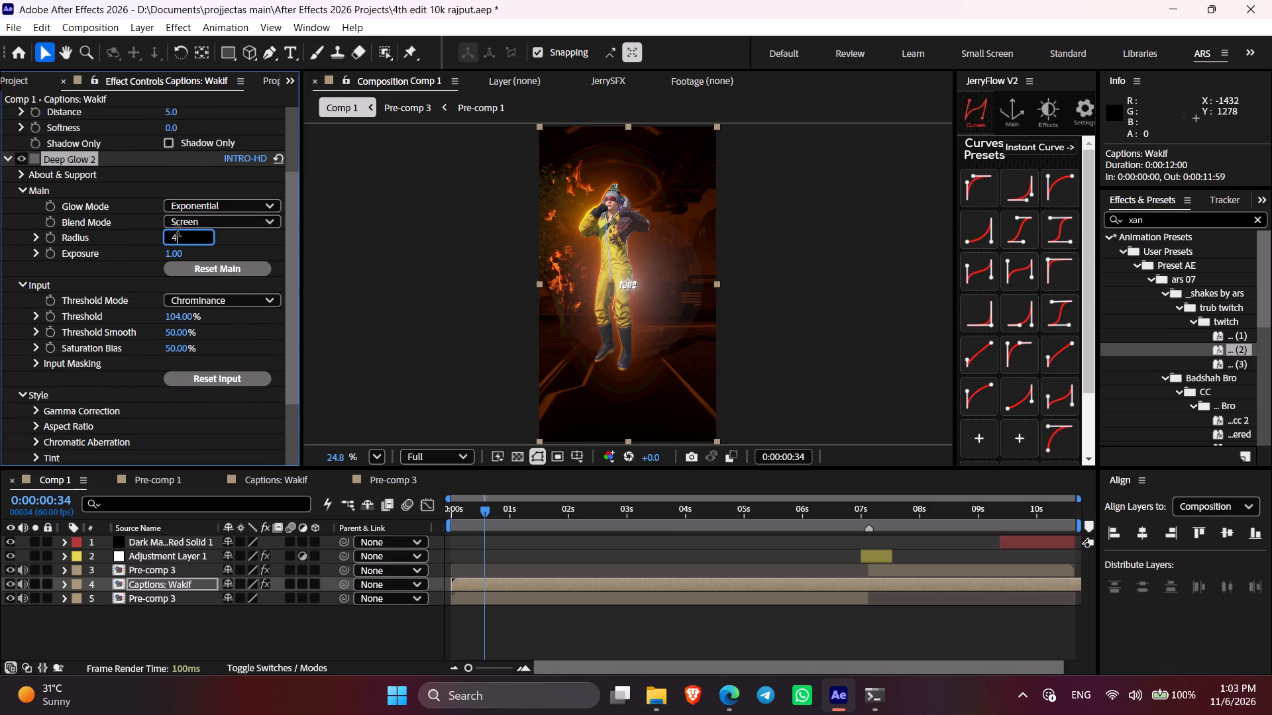
{"action": "key", "text": "0"}
{"action": "key", "text": "0"}
{"action": "left_click", "coordinate": [214, 244]}
{"action": "left_click", "coordinate": [623, 630]}
{"action": "key", "text": "ctrl+s"}
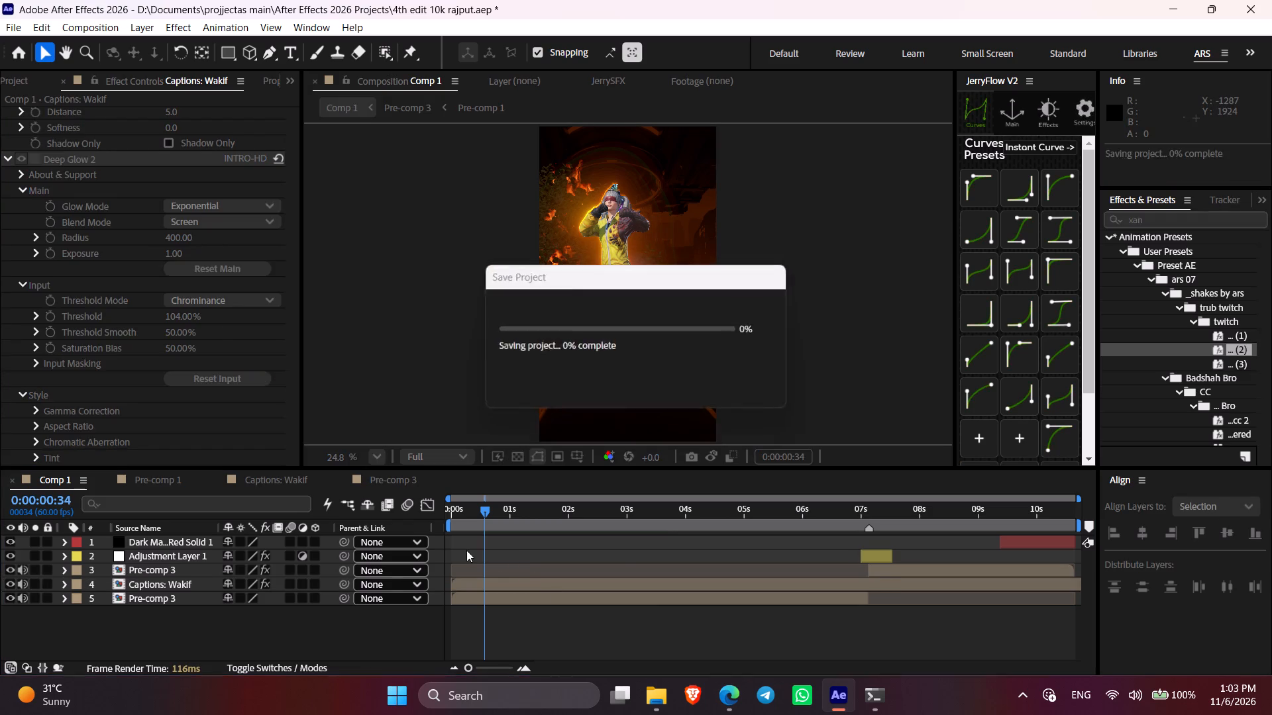
Scrub Comp 1 to check the captions over the footage, and play the Captions: Wakif composition from its start.
{"action": "left_click_drag", "start_coordinate": [481, 512], "coordinate": [529, 519]}
{"action": "left_click_drag", "start_coordinate": [555, 520], "coordinate": [572, 521]}
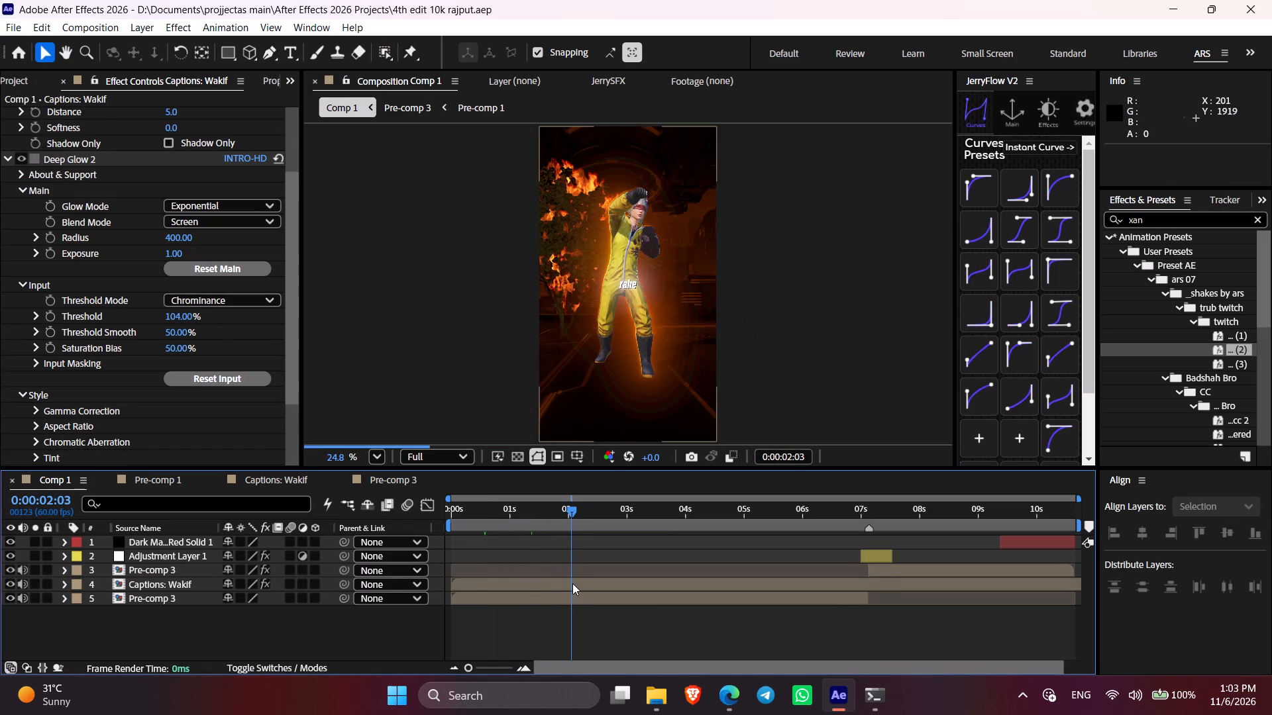
{"action": "double_click", "coordinate": [564, 583]}
{"action": "left_click_drag", "start_coordinate": [499, 523], "coordinate": [413, 521]}
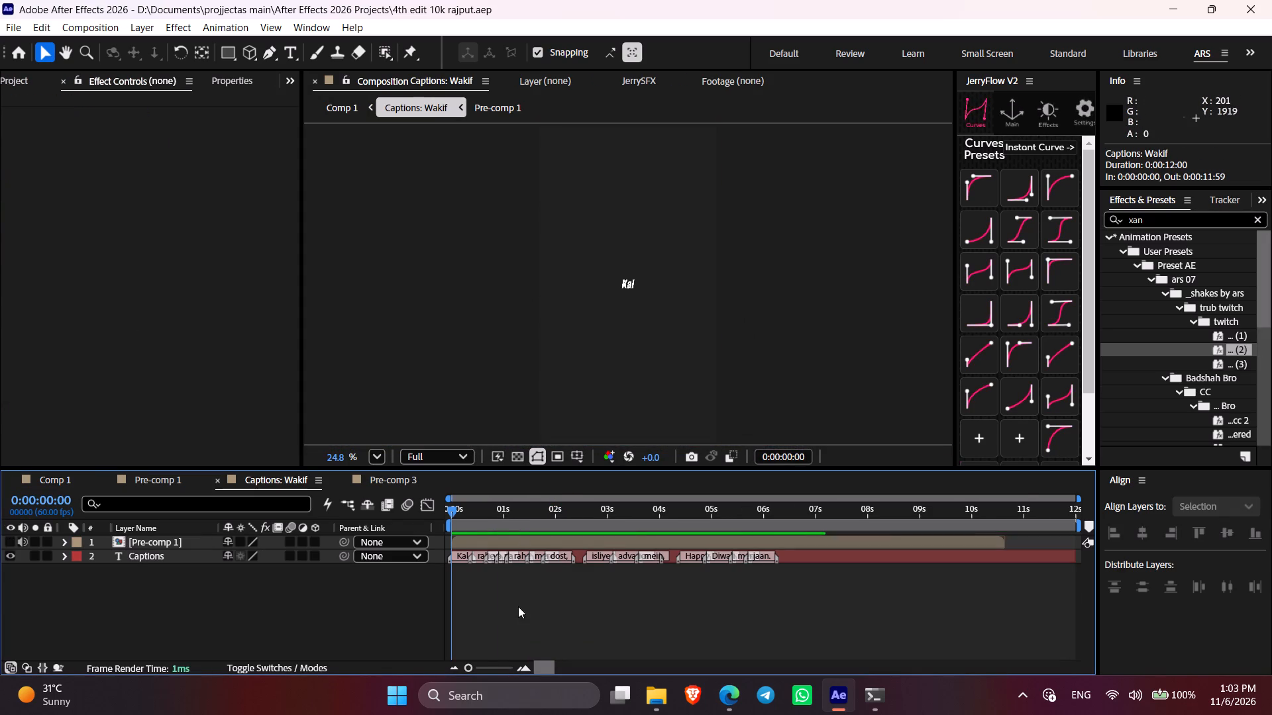
{"action": "left_click", "coordinate": [518, 606]}
{"action": "key", "text": "space"}
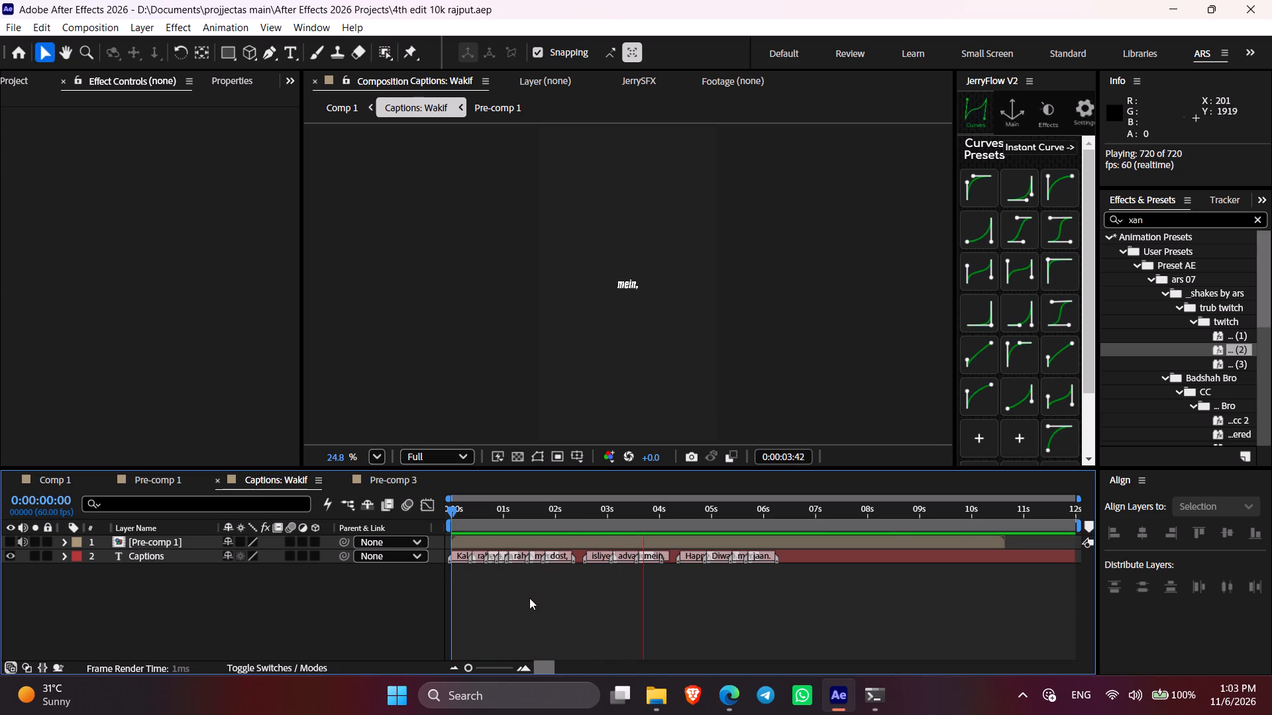
{"action": "key", "text": "space"}
{"action": "left_click_drag", "start_coordinate": [543, 506], "coordinate": [370, 536]}
Preview the audio in Captions: Wakif from the start and add a composition marker at about 0:00:00:20 for the first caption.
{"action": "left_click", "coordinate": [559, 625]}
{"action": "key", "text": "period"}
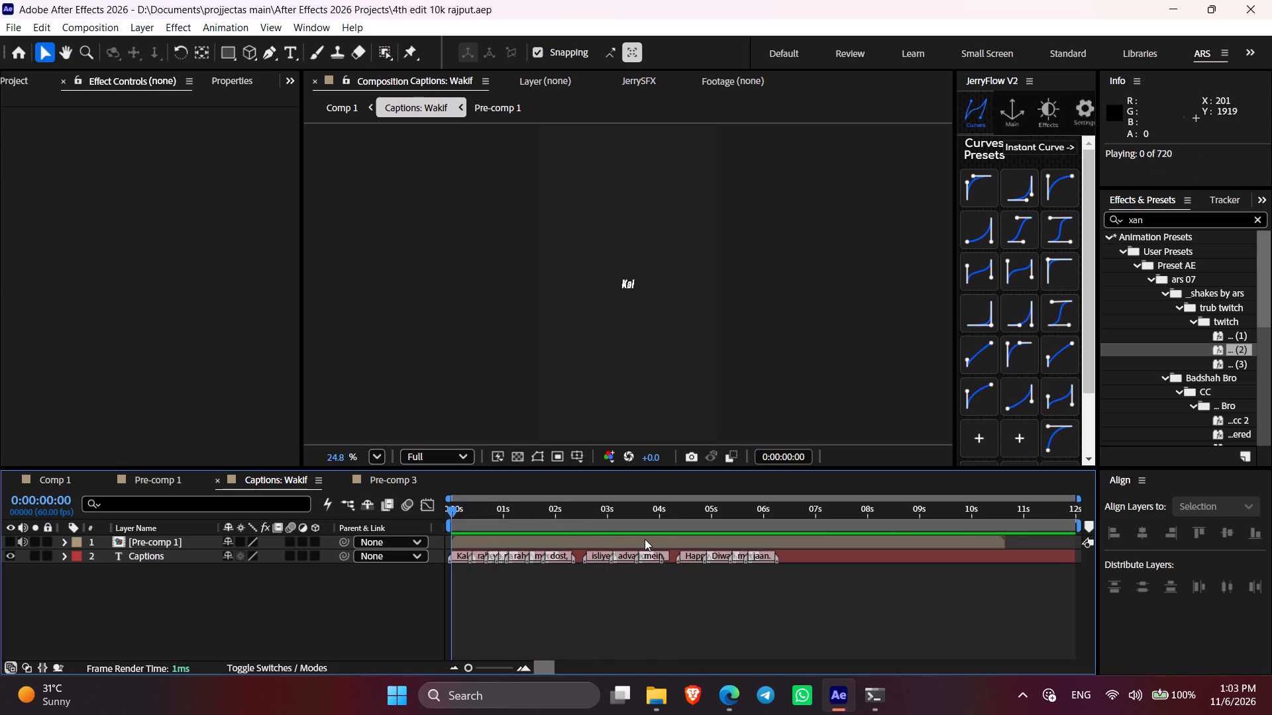
{"action": "key", "text": "period"}
{"action": "key", "text": "period"}
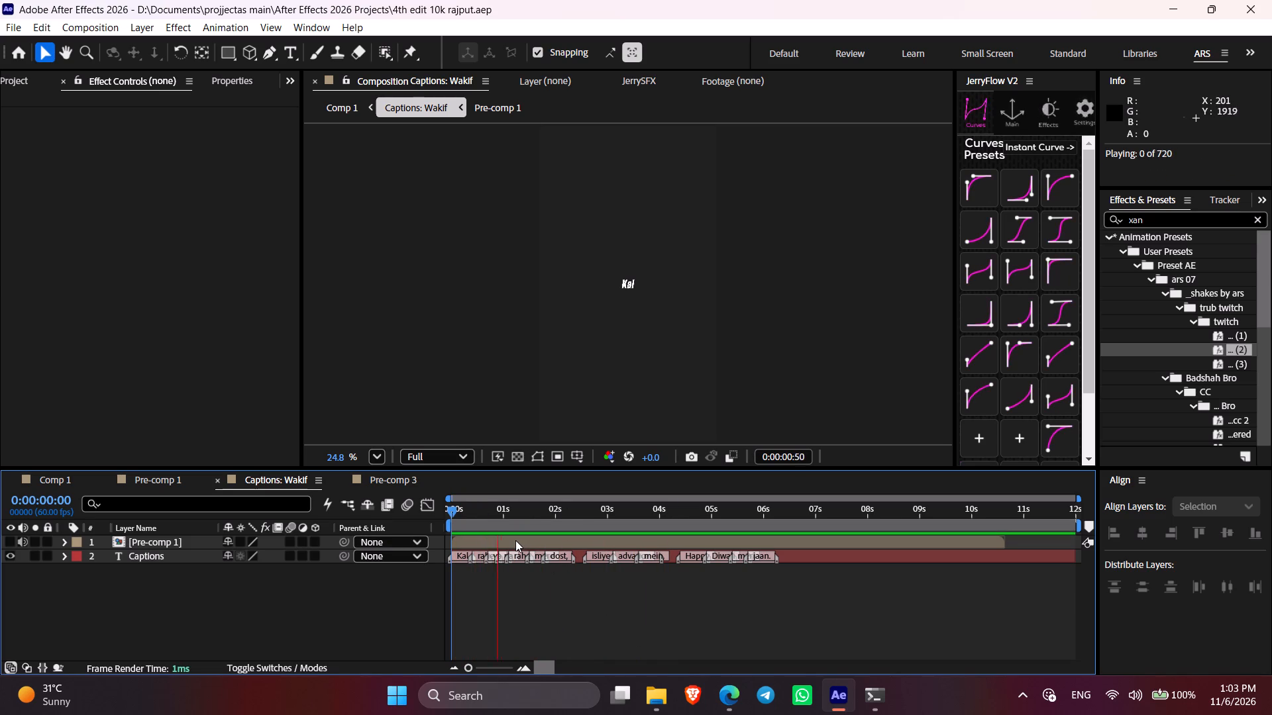
{"action": "key", "text": "period"}
{"action": "key", "text": "period"}
{"action": "key", "text": "asterisk"}
{"action": "key", "text": "period"}
Move the Captions layer so that it starts at the 0:00:00:20 marker.
{"action": "left_click", "coordinate": [467, 519], "text": "shift"}
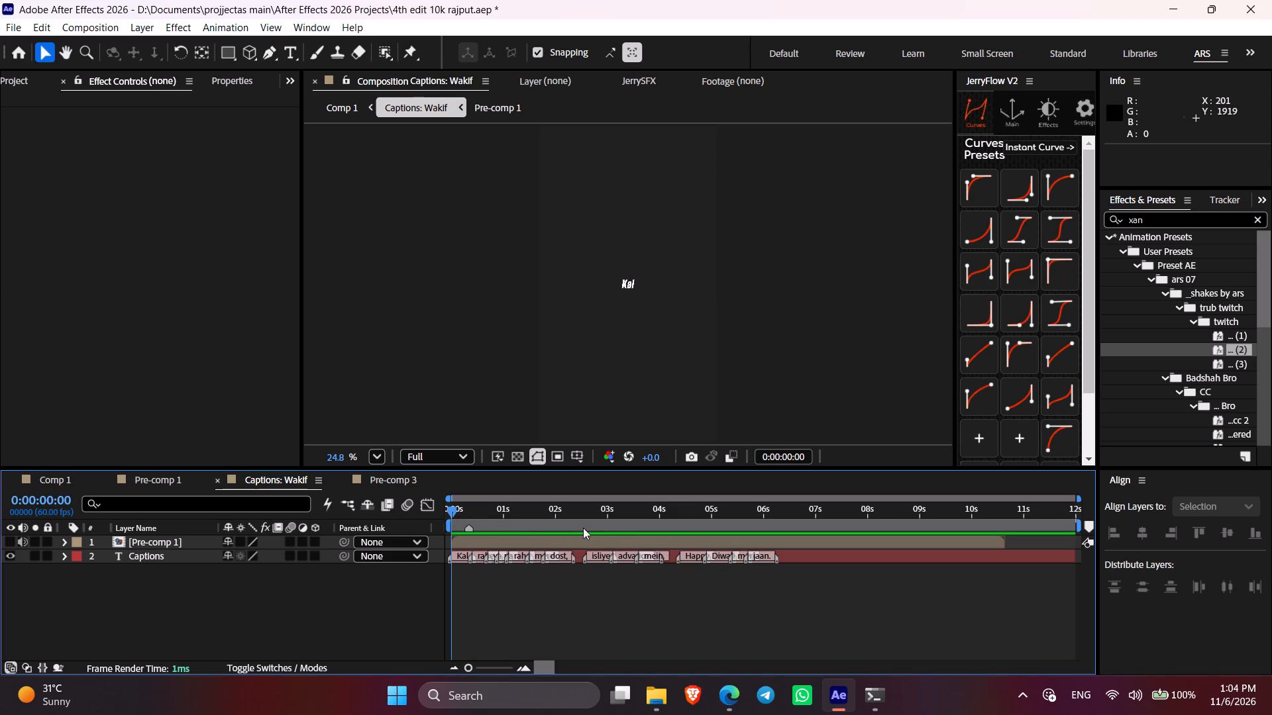
{"action": "left_click", "coordinate": [470, 516], "text": "shift"}
{"action": "left_click", "coordinate": [786, 559]}
{"action": "key", "text": "bracketleft"}
{"action": "left_click", "coordinate": [786, 600]}
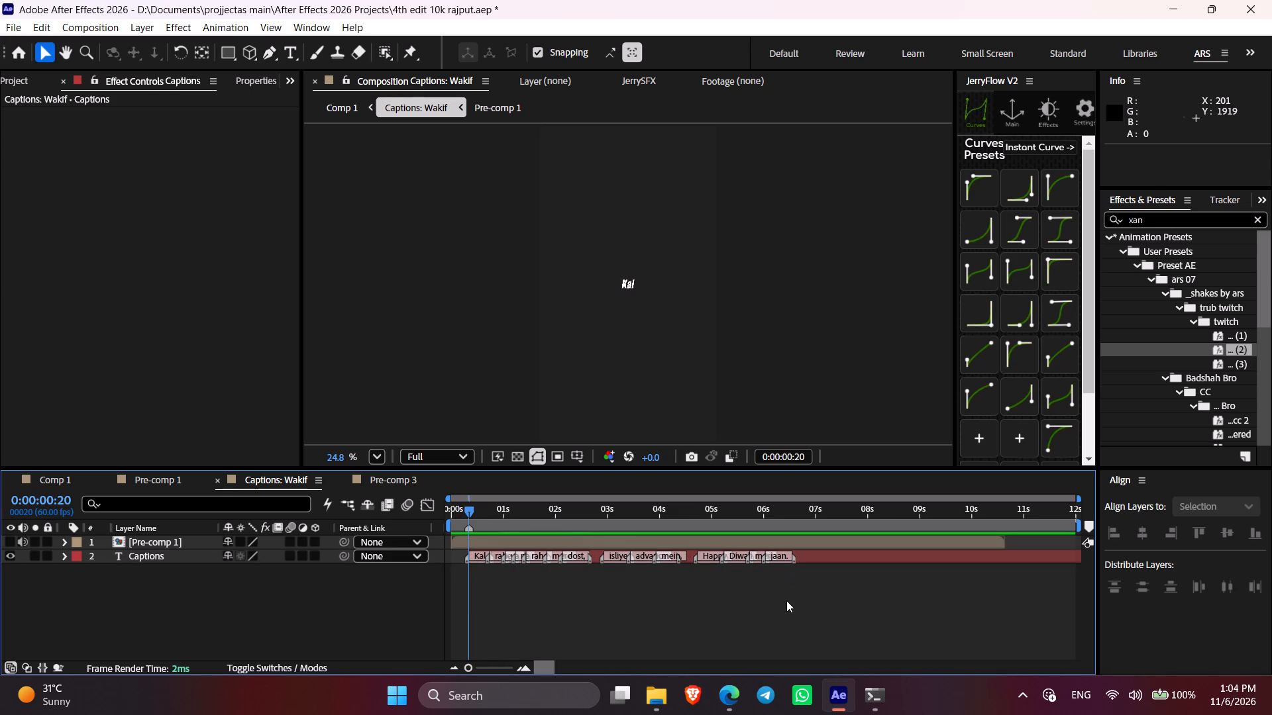
Preview the audio from 0:00:00:20 and around 0:00:02:25 to check the timing of the first caption phrase.
{"action": "key", "text": "period"}
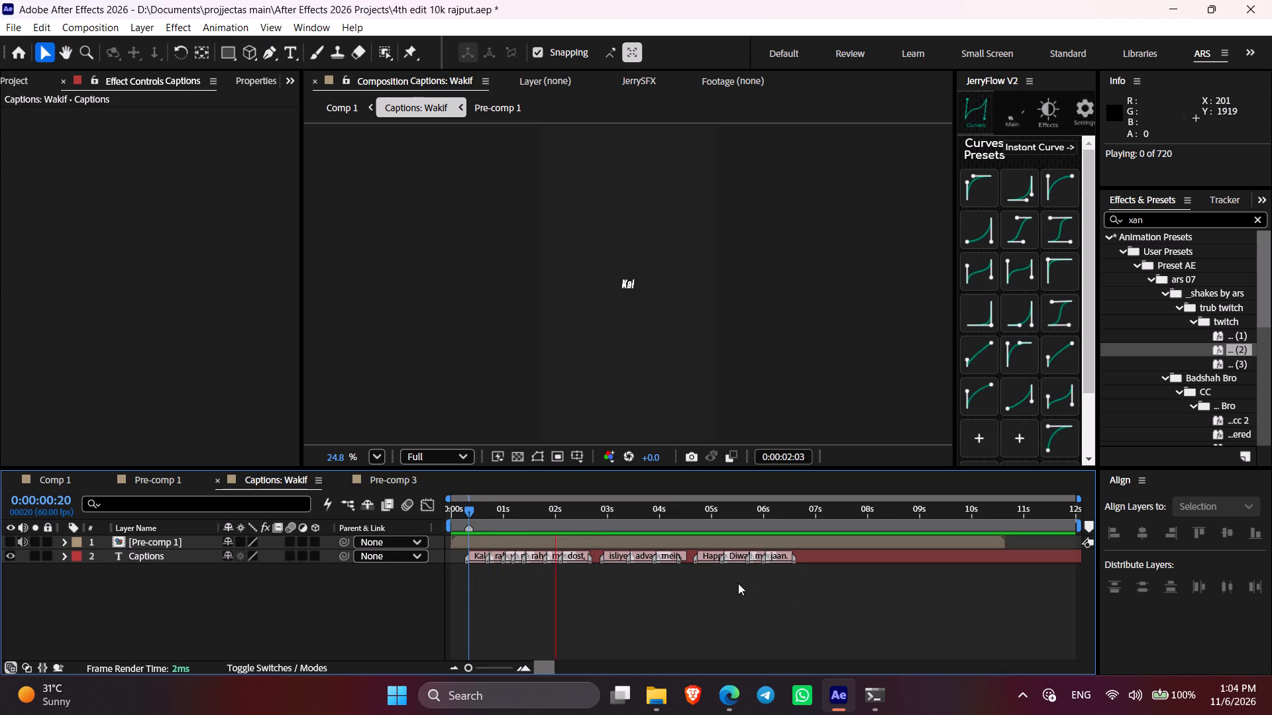
{"action": "key", "text": "period"}
{"action": "key", "text": "period"}
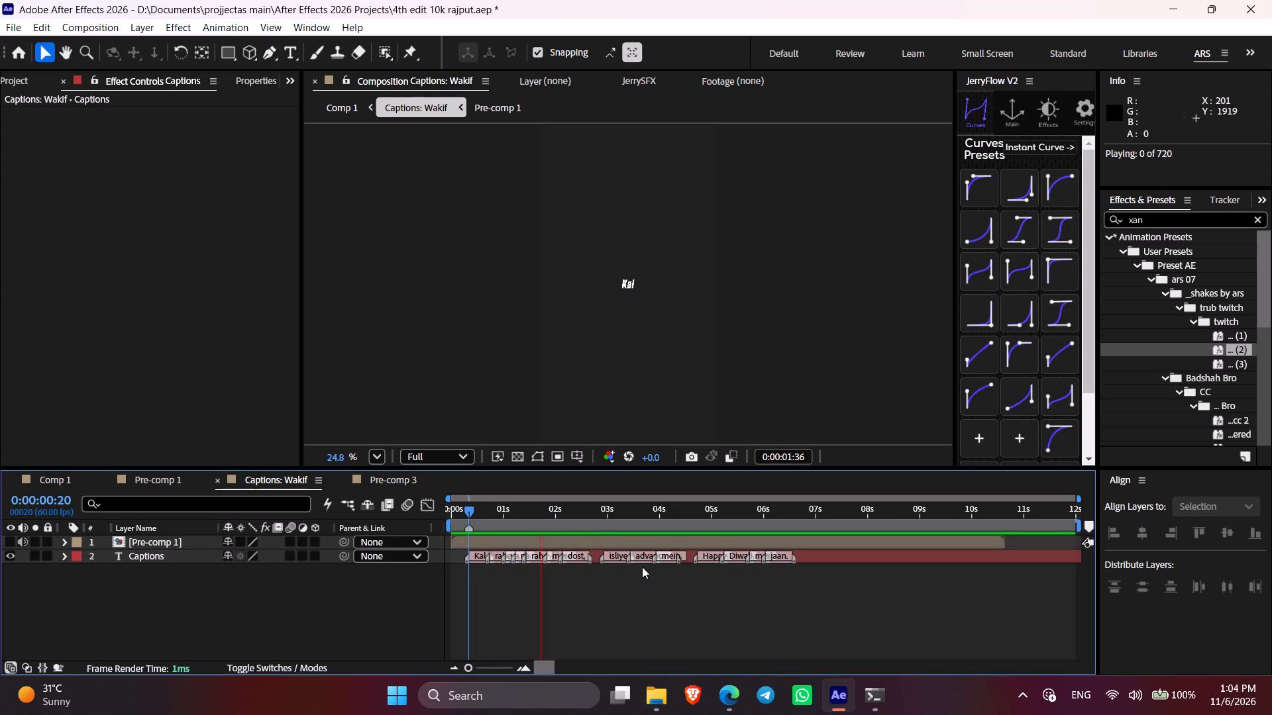
{"action": "key", "text": "period"}
{"action": "left_click_drag", "start_coordinate": [586, 516], "coordinate": [580, 516]}
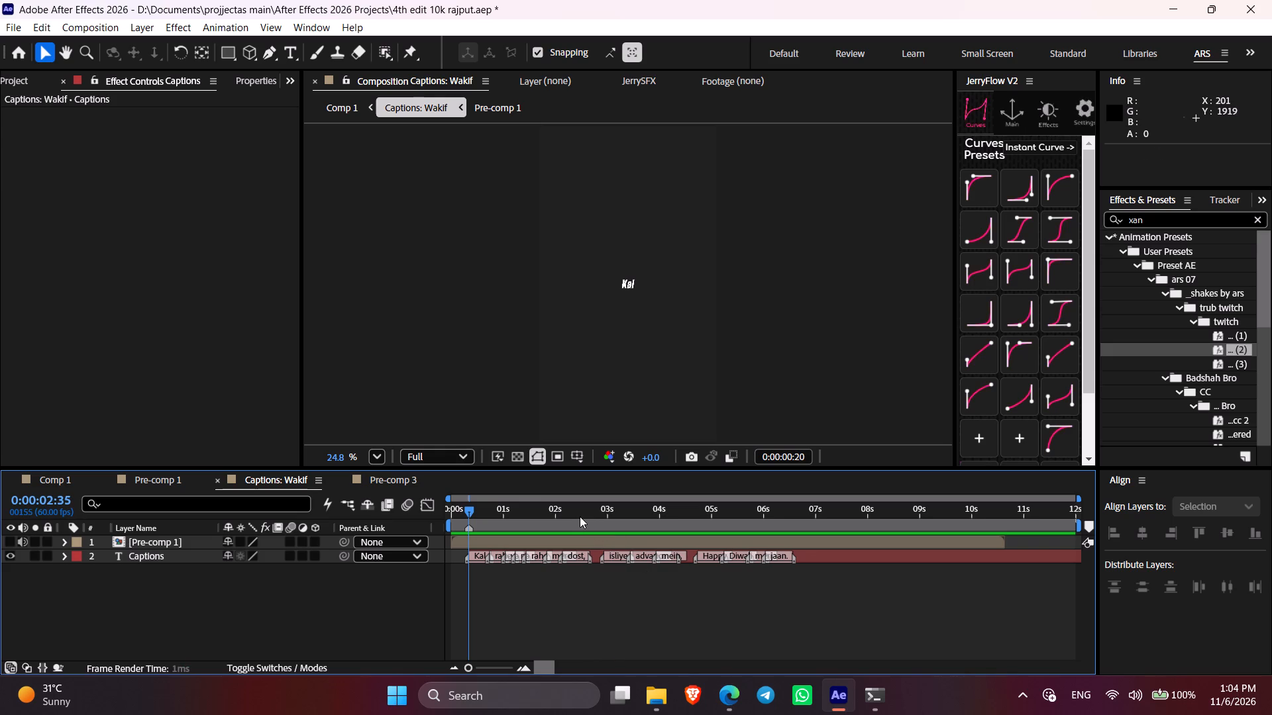
{"action": "left_click_drag", "start_coordinate": [580, 516], "coordinate": [577, 516]}
{"action": "key", "text": "period"}
{"action": "key", "text": "period"}
Split the Captions layer at 0:00:02:47, in the gap between "dost," and "isliye".
{"action": "left_click_drag", "start_coordinate": [589, 512], "coordinate": [565, 512]}
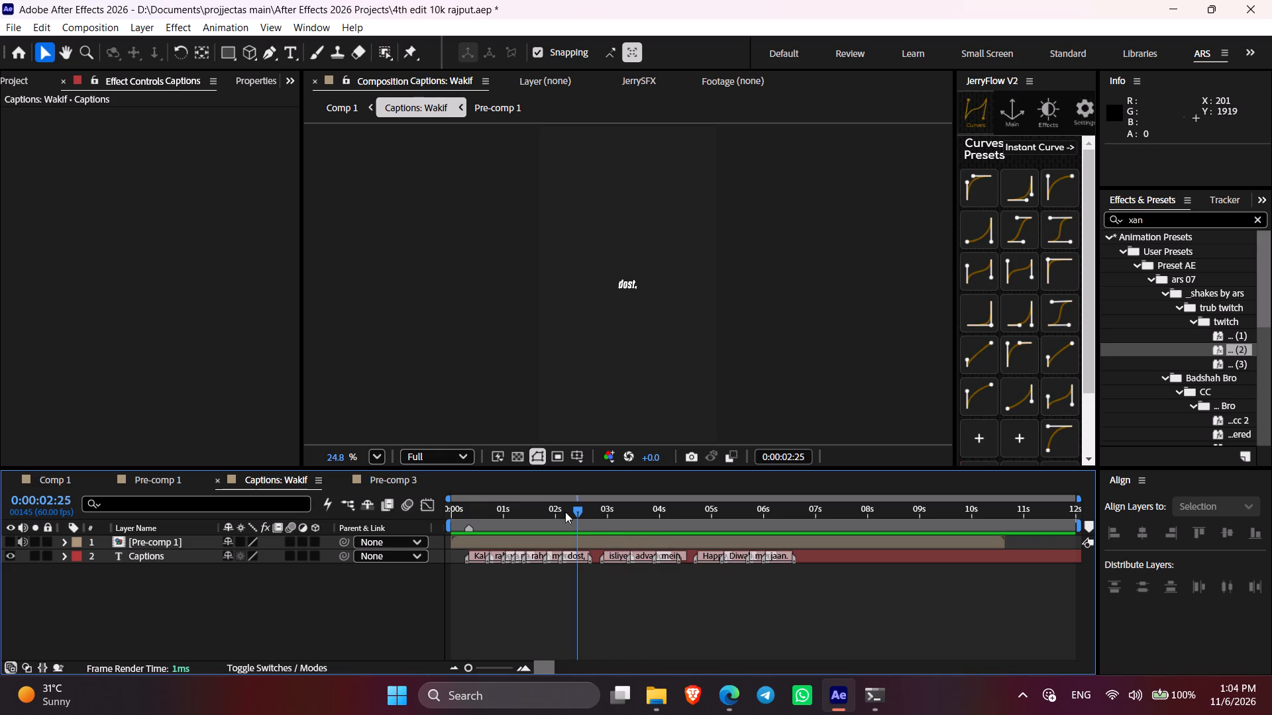
{"action": "left_click_drag", "start_coordinate": [565, 512], "coordinate": [596, 530]}
{"action": "left_click", "coordinate": [592, 549]}
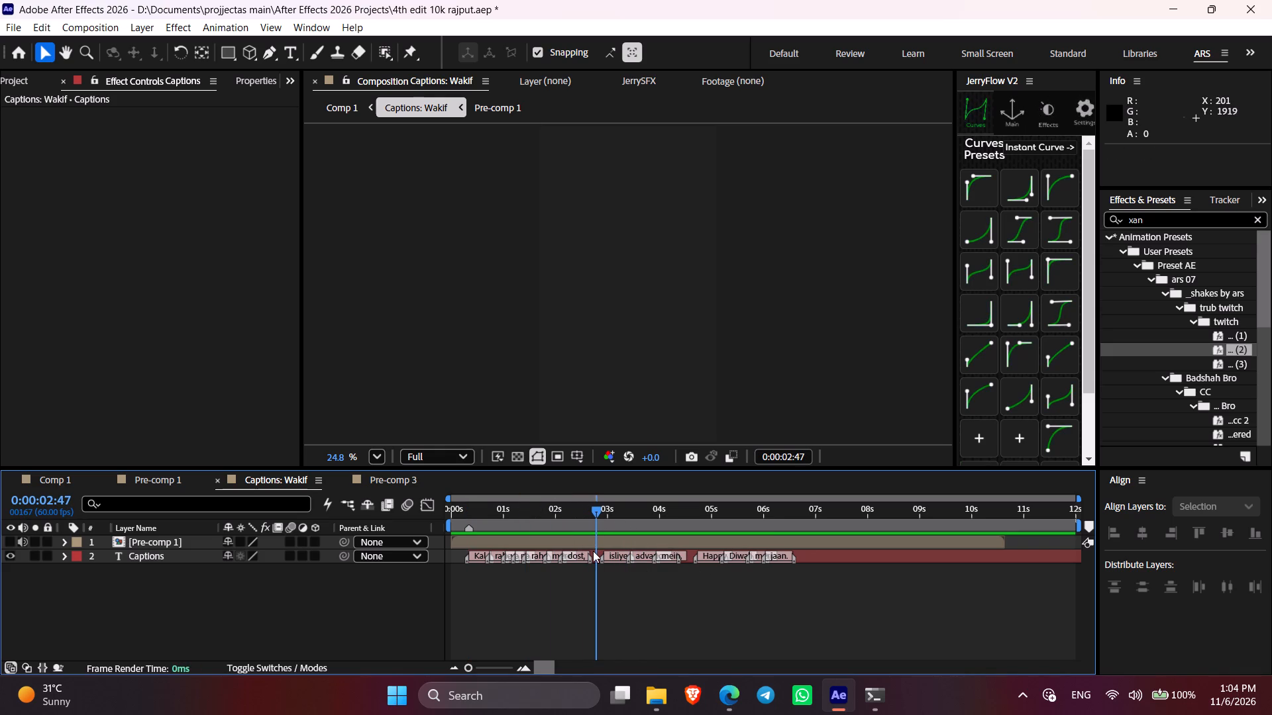
{"action": "left_click", "coordinate": [595, 552]}
{"action": "key", "text": "ctrl+shift+d"}
Preview the audio from 0:00:04:25, add a composition marker for the last caption phrase, and adjust it to about 0:00:05:31.
{"action": "key", "text": "period"}
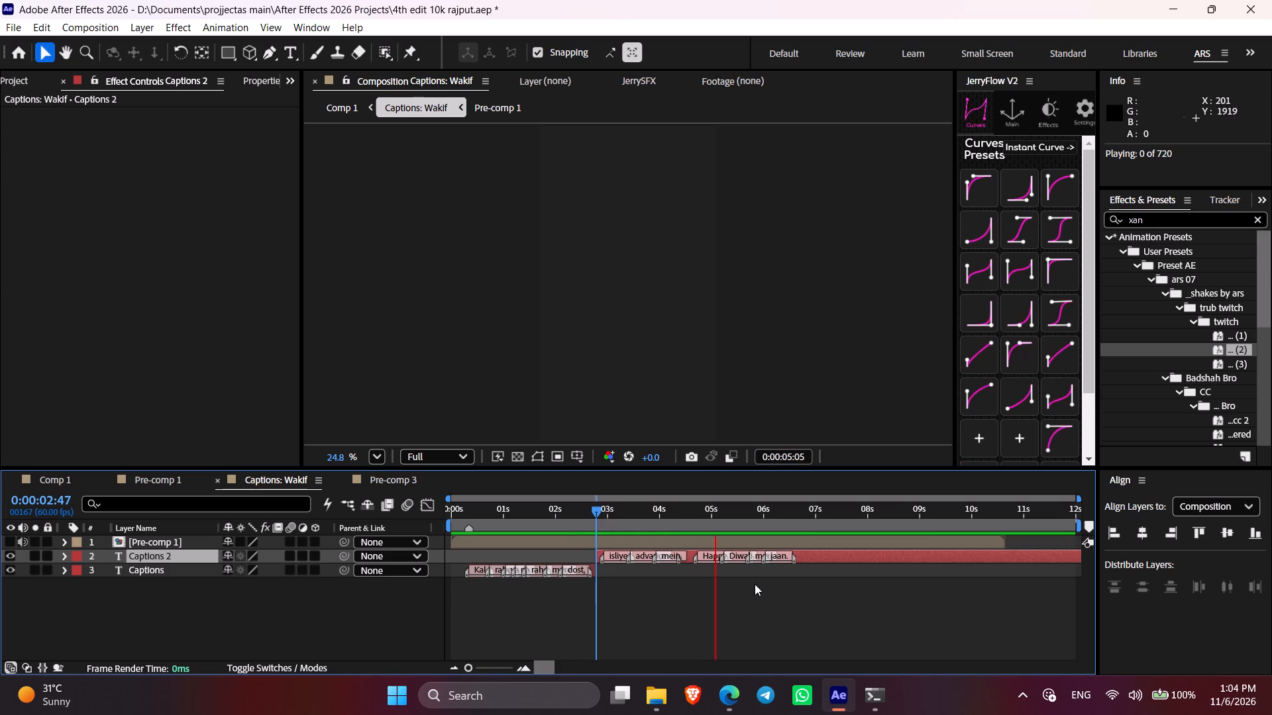
{"action": "key", "text": "period"}
{"action": "left_click", "coordinate": [682, 510]}
{"action": "left_click", "coordinate": [735, 618]}
{"action": "key", "text": "period"}
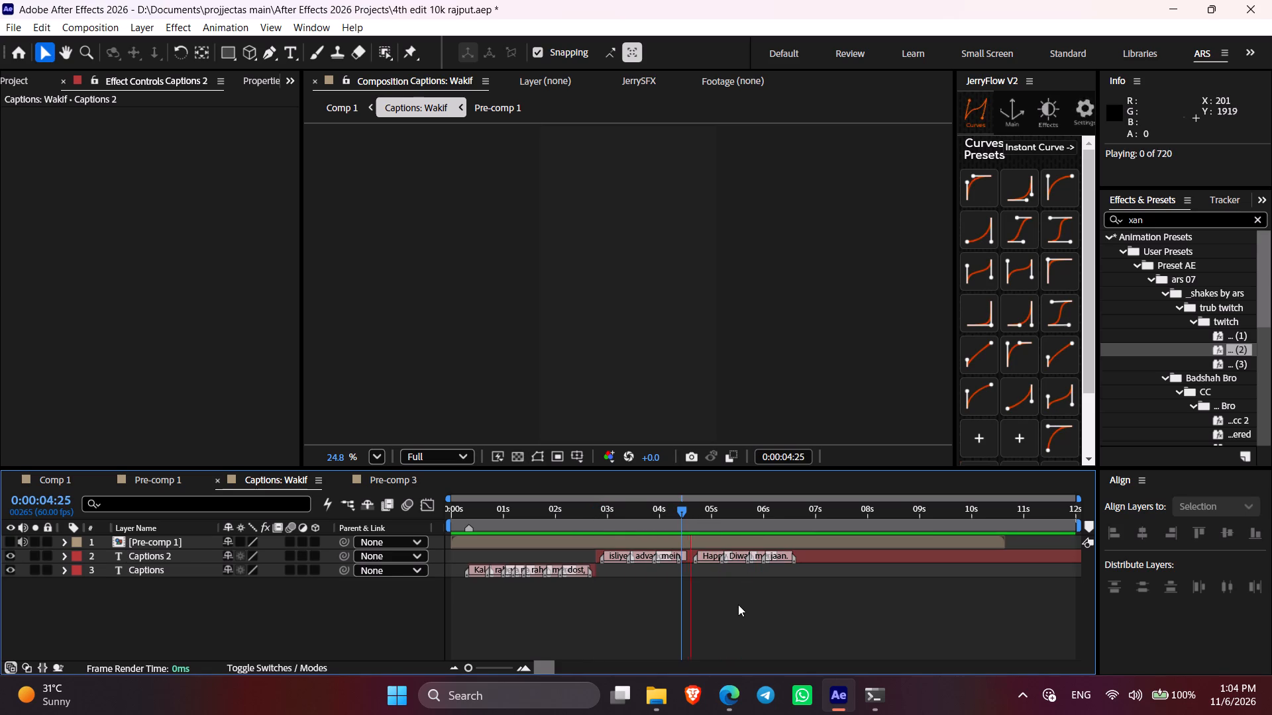
{"action": "key", "text": "asterisk"}
{"action": "key", "text": "period"}
{"action": "left_click_drag", "start_coordinate": [731, 528], "coordinate": [741, 545]}
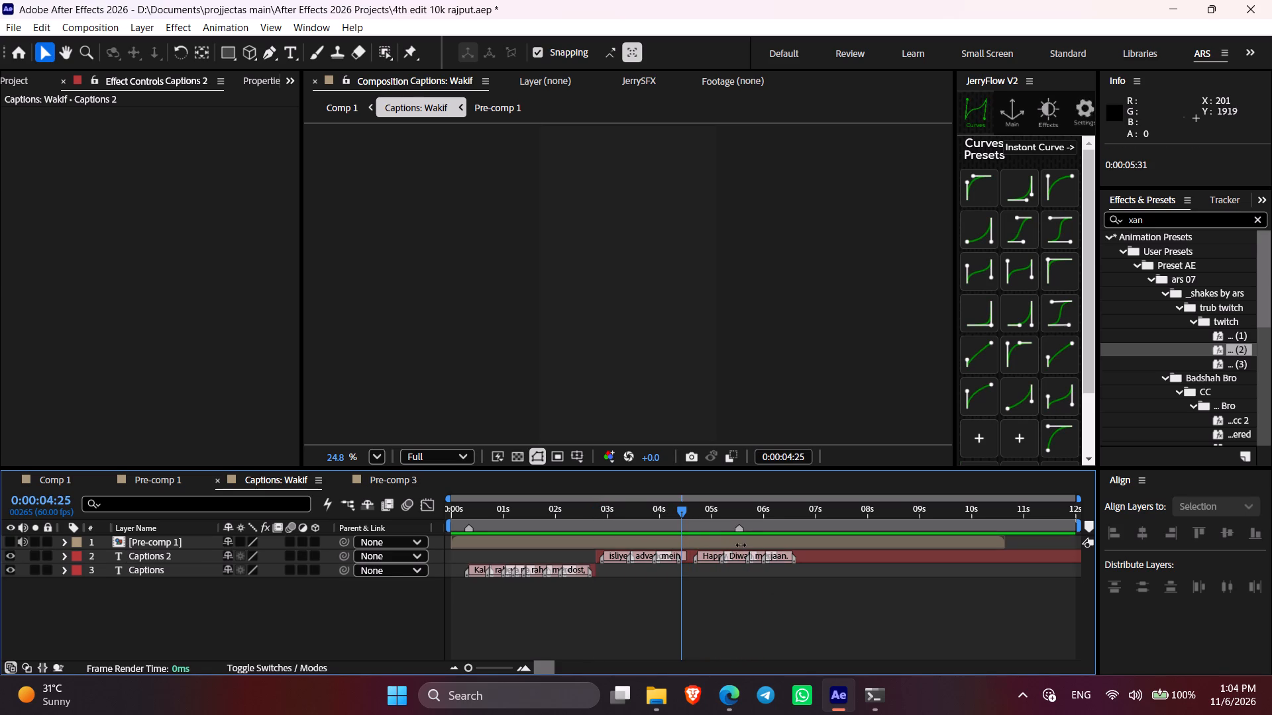
{"action": "left_click_drag", "start_coordinate": [741, 545], "coordinate": [742, 545]}
{"action": "key", "text": "period"}
{"action": "key", "text": "period"}
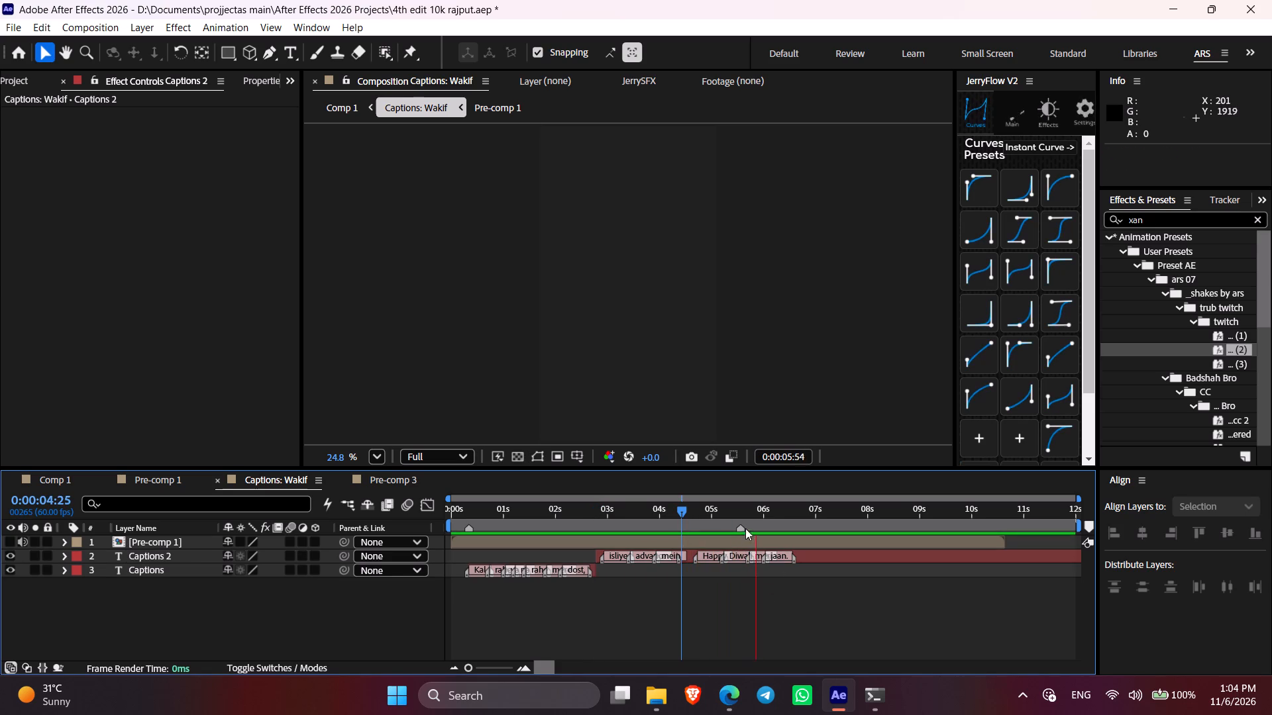
Split the Captions 2 layer at 0:00:04:36, in the gap before the "Happy Diwali" phrase.
{"action": "left_click", "coordinate": [743, 517], "text": "shift"}
{"action": "left_click", "coordinate": [692, 516]}
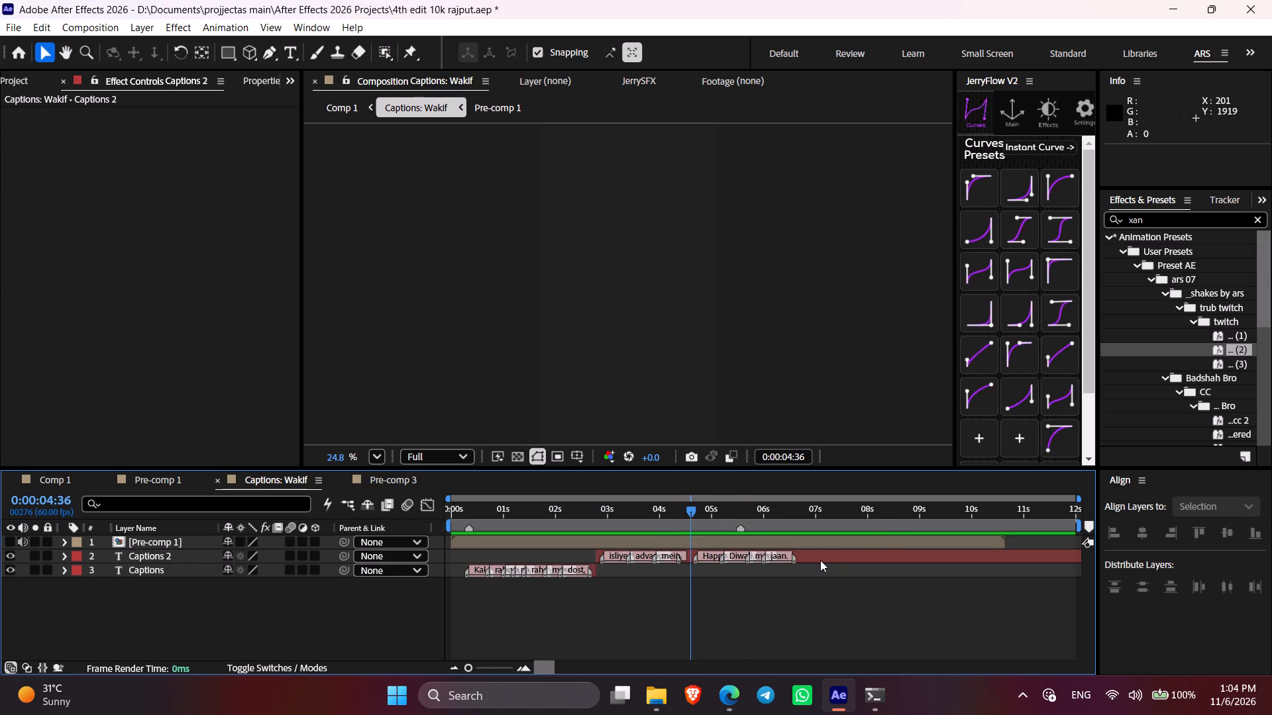
{"action": "left_click", "coordinate": [819, 559]}
{"action": "key", "text": "ctrl+shift+d"}
Move the Captions 3 layer so that it starts at the composition marker near 0:00:05:33.
{"action": "left_click", "coordinate": [748, 510], "text": "shift"}
{"action": "key", "text": "bracketleft"}
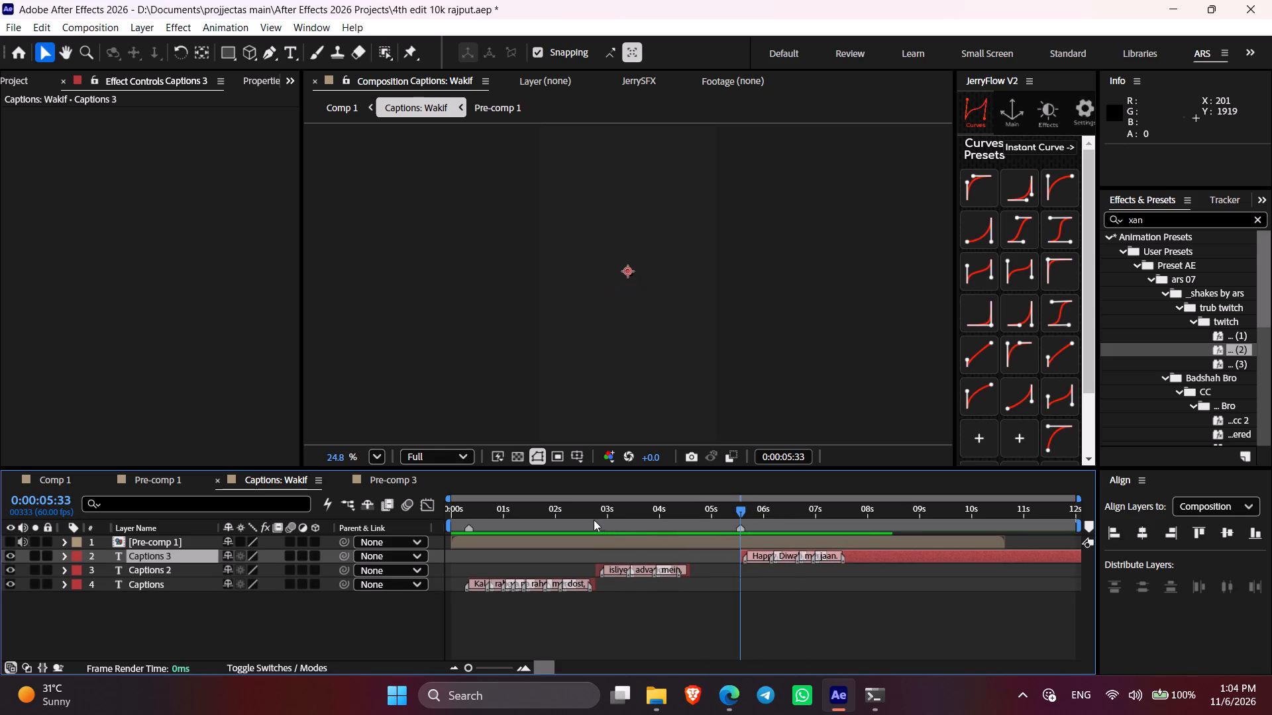
Time-stretch the Captions layer shorter so that its first phrase ends at about 0:00:02:18.
{"action": "left_click", "coordinate": [593, 518], "text": "shift"}
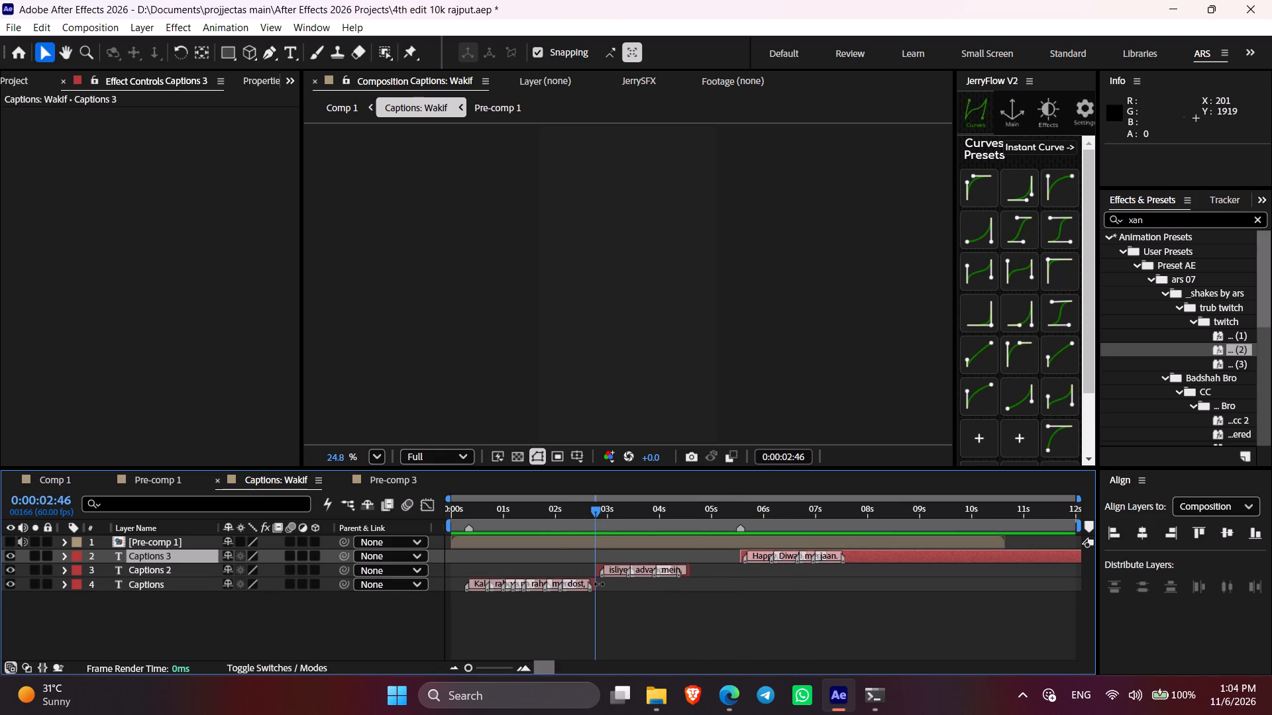
{"action": "left_click_drag", "start_coordinate": [597, 585], "coordinate": [592, 594], "text": "alt"}
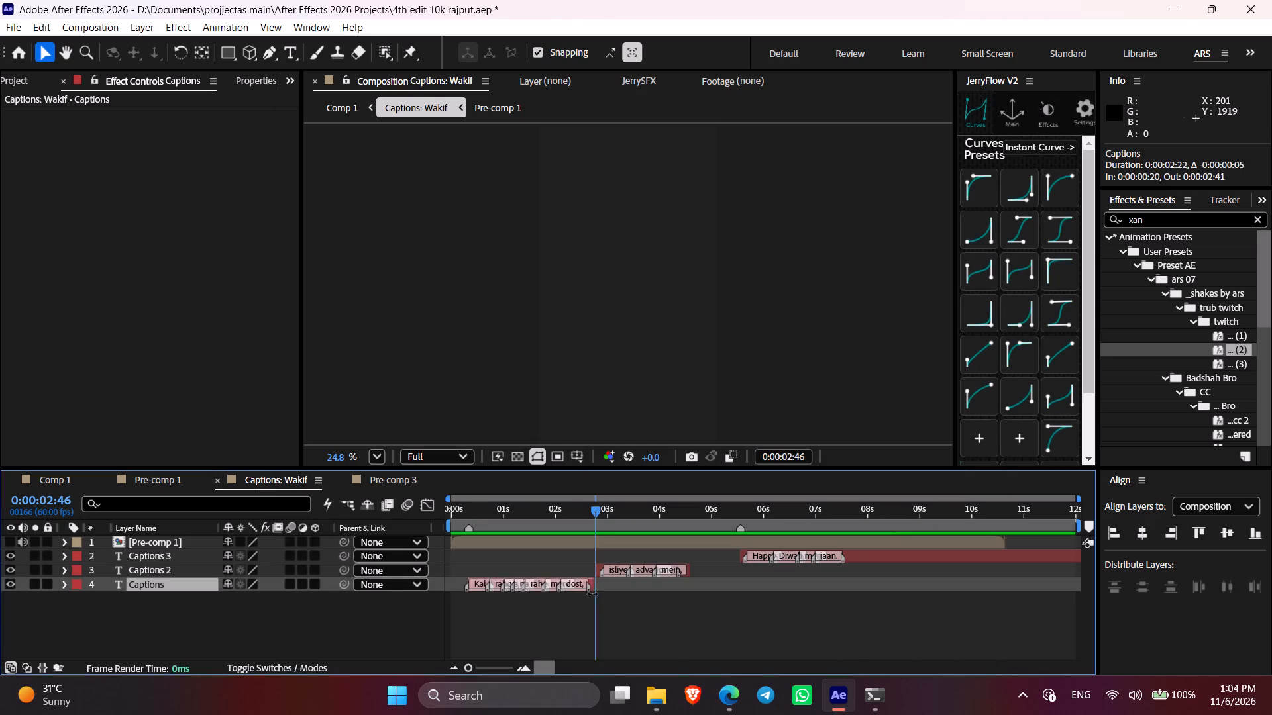
{"action": "left_click_drag", "start_coordinate": [592, 594], "coordinate": [572, 598], "text": "alt"}
Preview the caption timing from 0:00:00:00 and 0:00:00:10, and the last phrase from 0:00:05:33 and 0:00:05:50.
{"action": "left_click_drag", "start_coordinate": [456, 522], "coordinate": [437, 515]}
{"action": "key", "text": "space"}
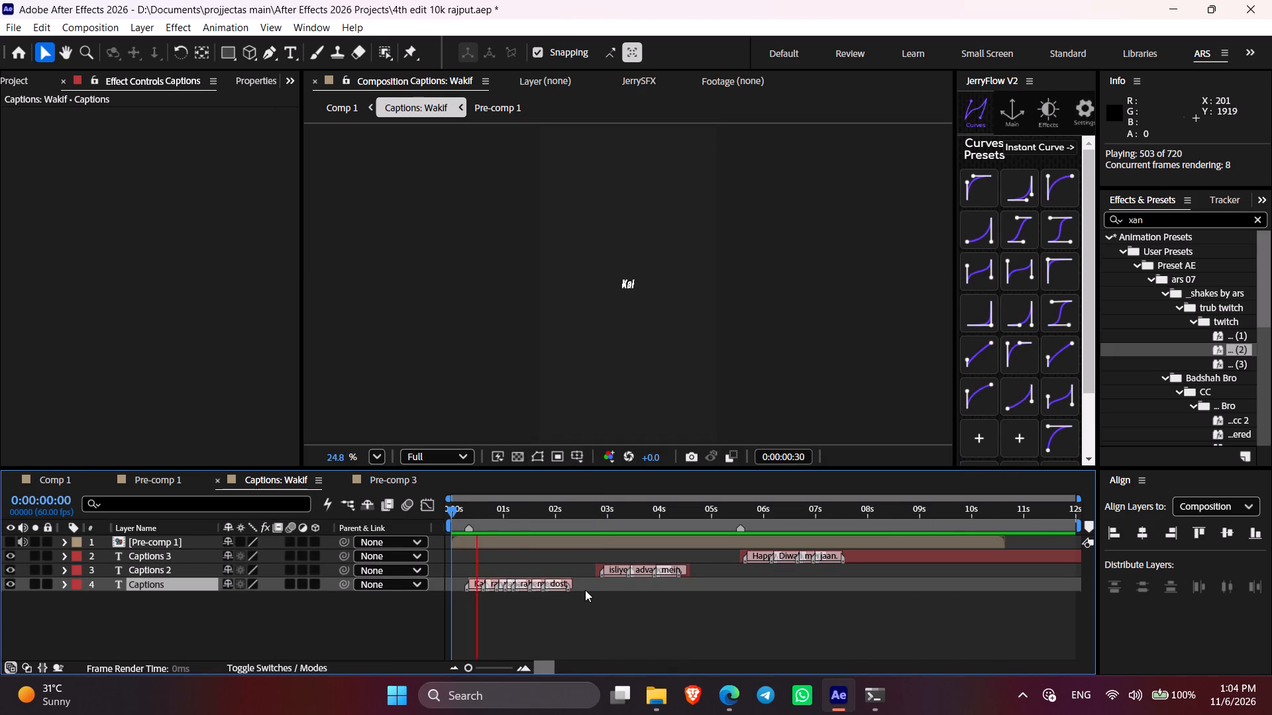
{"action": "key", "text": "space"}
{"action": "left_click", "coordinate": [460, 512]}
{"action": "key", "text": "space"}
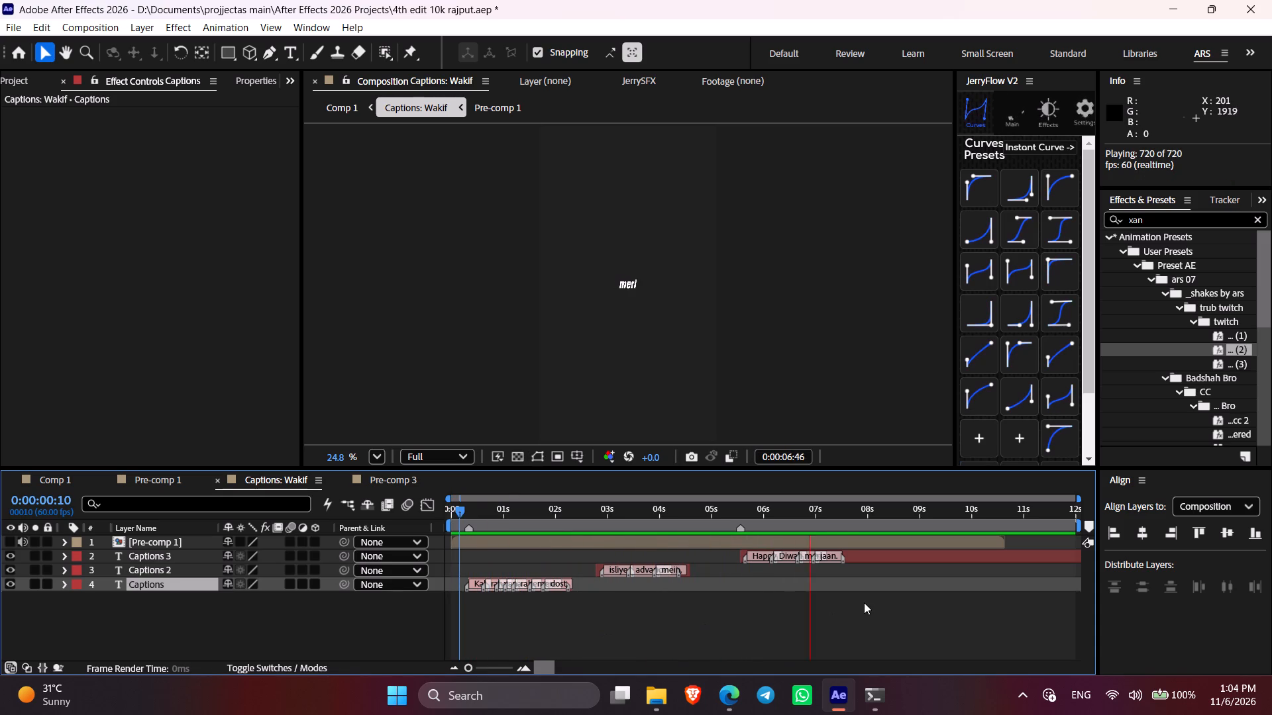
{"action": "key", "text": "space"}
{"action": "left_click_drag", "start_coordinate": [772, 509], "coordinate": [741, 505]}
{"action": "key", "text": "space"}
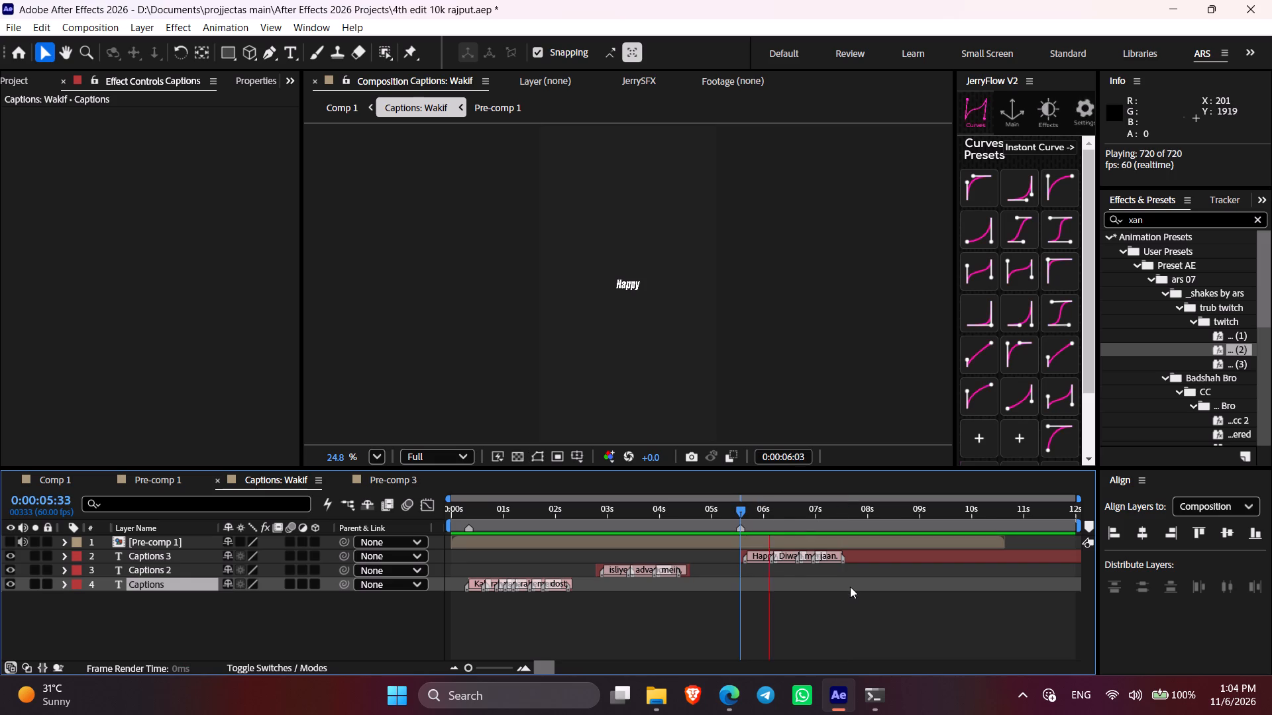
{"action": "key", "text": "space"}
{"action": "left_click_drag", "start_coordinate": [765, 514], "coordinate": [755, 514]}
{"action": "key", "text": "space"}
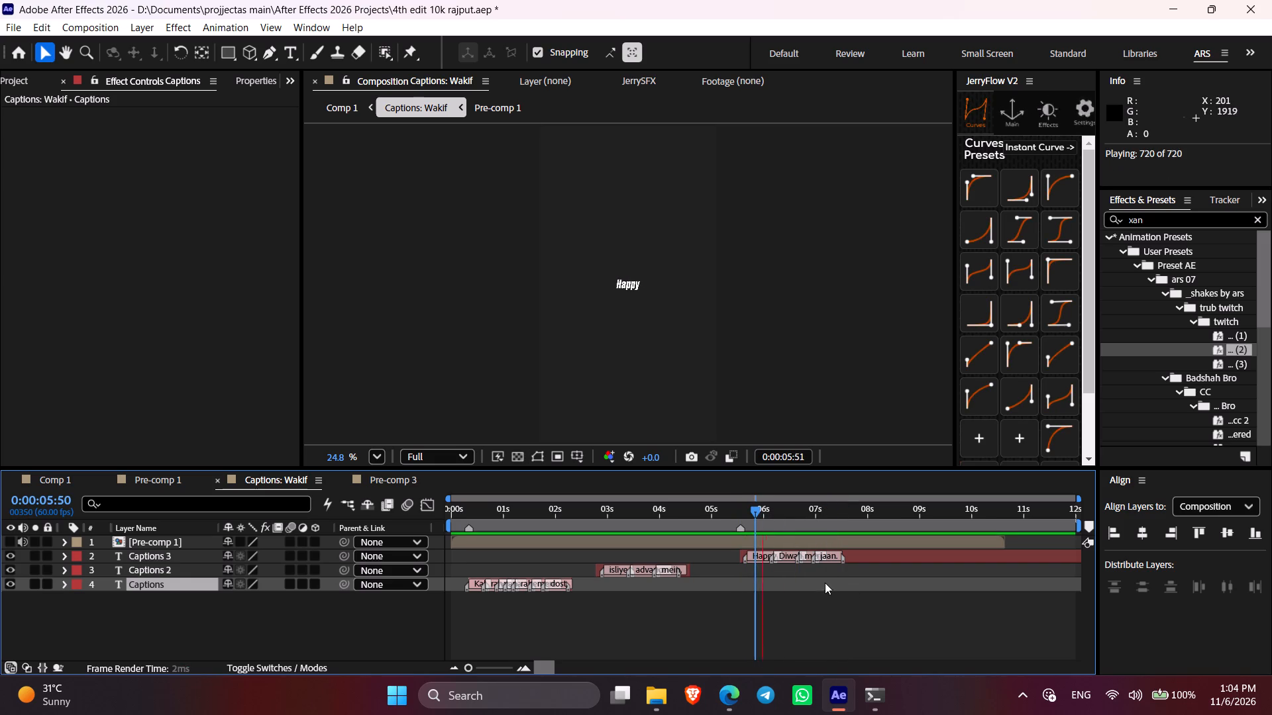
{"action": "key", "text": "space"}
Split the Captions 3 layer at 0:00:07:37, after its last word, and delete the leftover part.
{"action": "left_click", "coordinate": [805, 511]}
{"action": "left_click", "coordinate": [866, 561]}
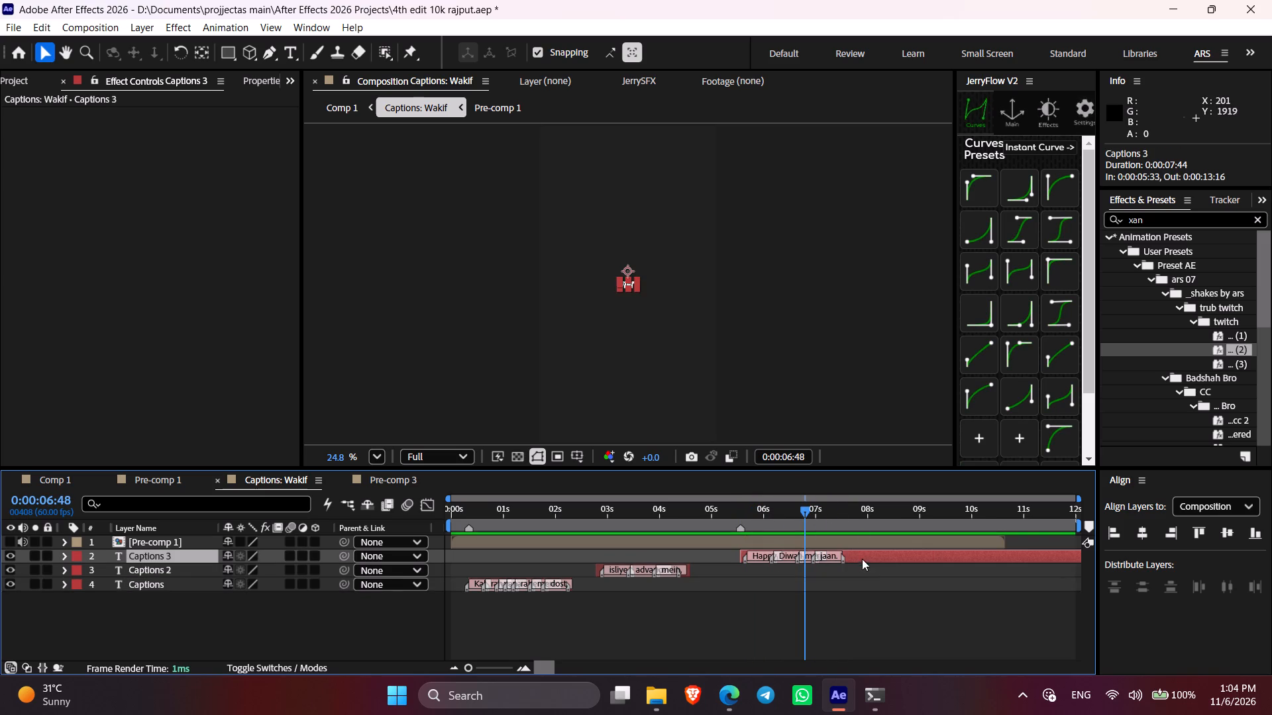
{"action": "left_click", "coordinate": [848, 517]}
{"action": "key", "text": "ctrl+shift+d"}
{"action": "key", "text": "BackSpace"}
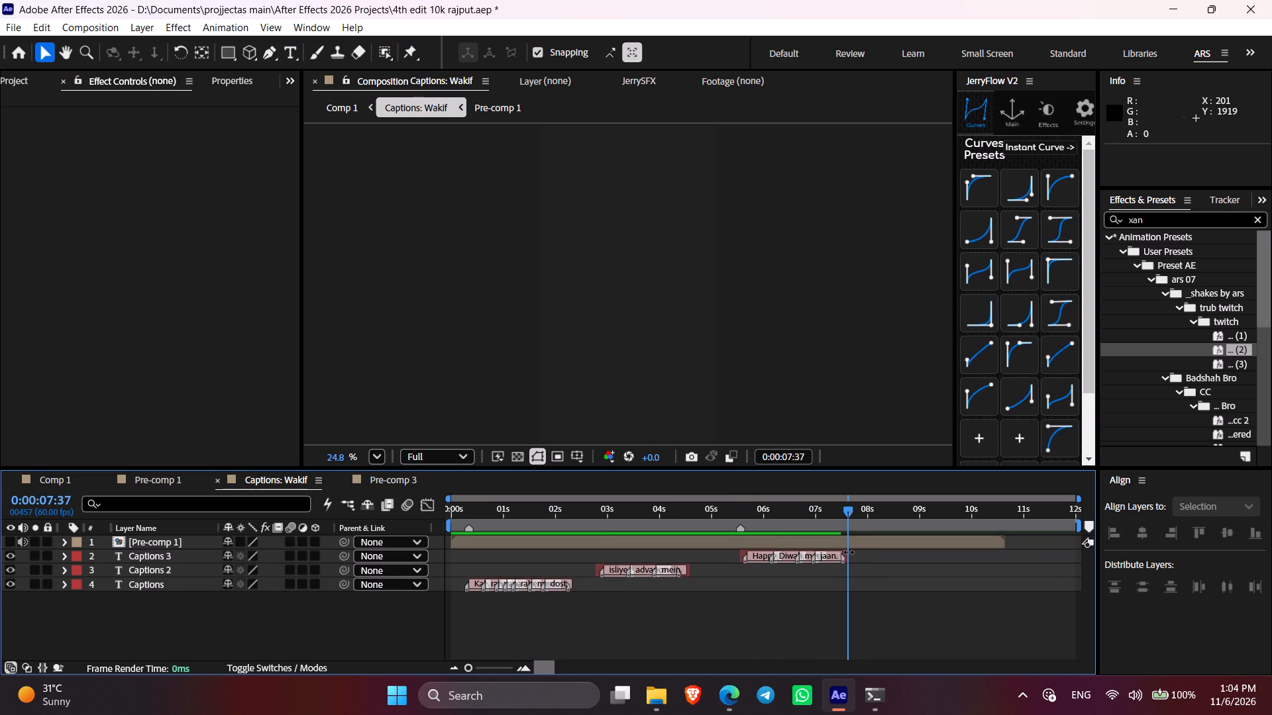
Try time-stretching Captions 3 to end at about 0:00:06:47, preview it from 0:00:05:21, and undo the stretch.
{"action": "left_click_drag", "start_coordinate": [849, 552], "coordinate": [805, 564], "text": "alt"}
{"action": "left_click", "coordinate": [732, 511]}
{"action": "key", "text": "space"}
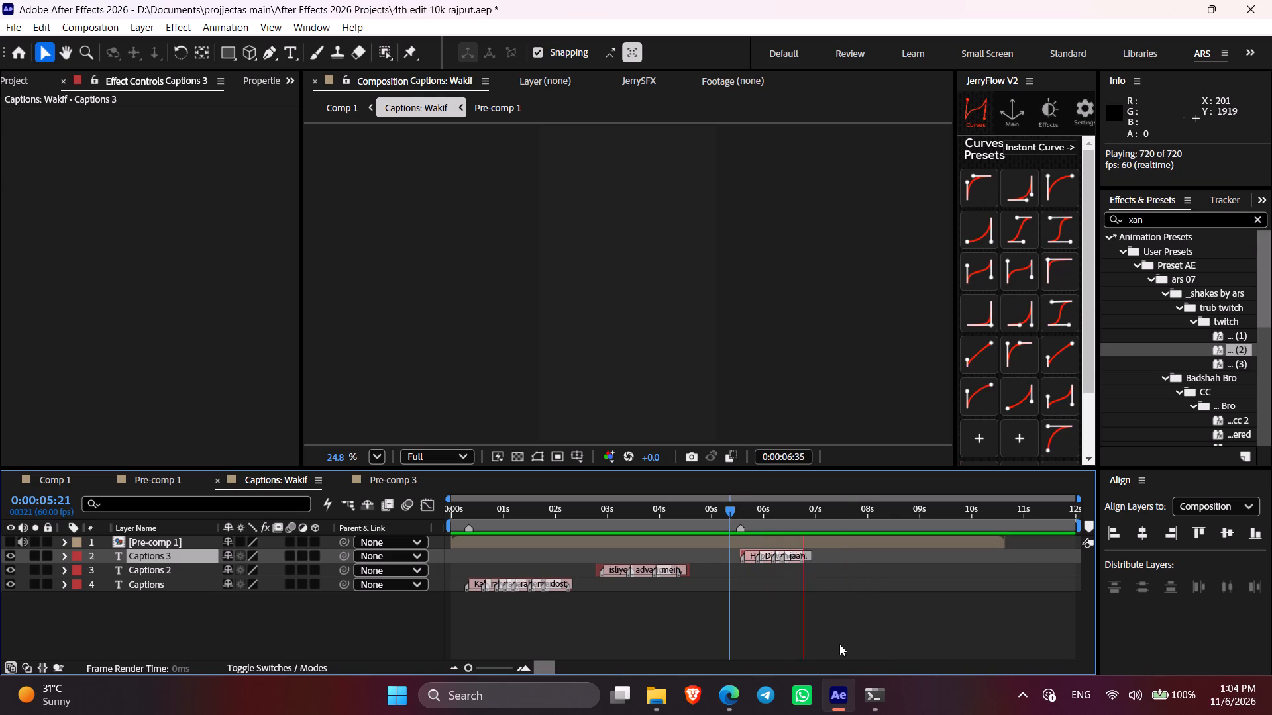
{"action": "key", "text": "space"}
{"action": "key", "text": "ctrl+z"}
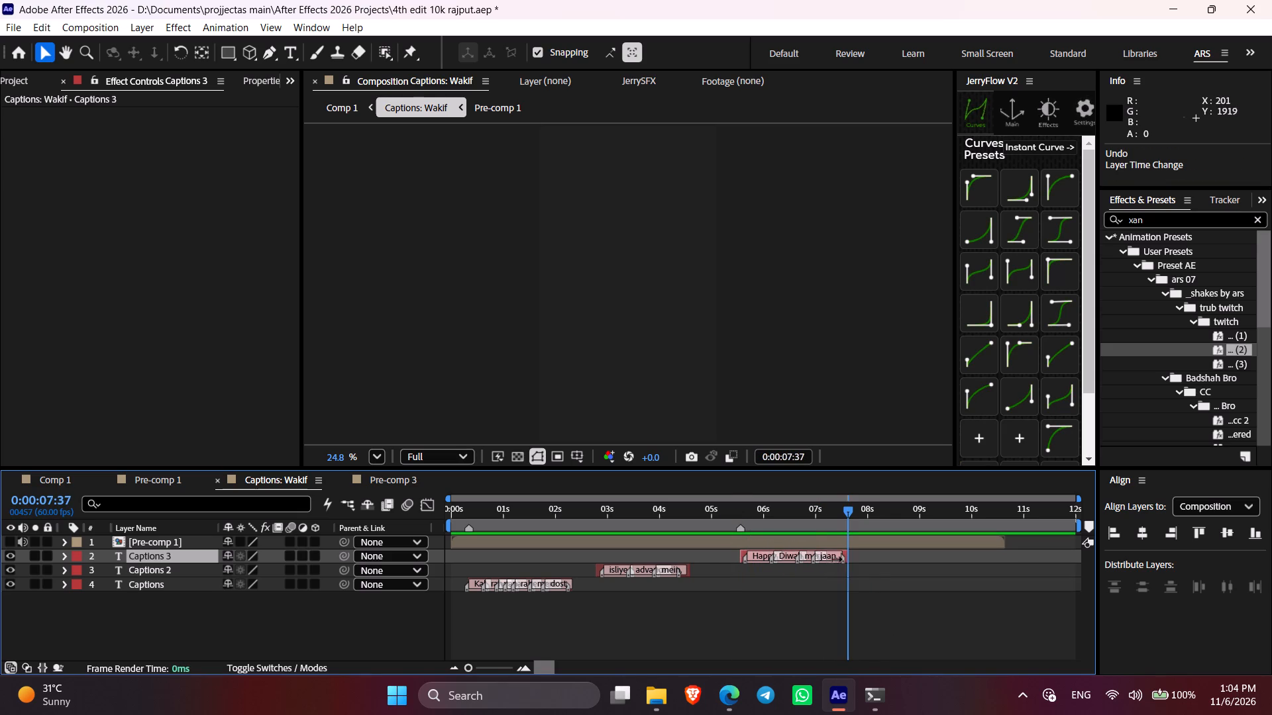
Time-stretch the Captions 3 layer to end just past the 7-second point, and preview all captions from 0:00:00:08.
{"action": "left_click_drag", "start_coordinate": [849, 556], "coordinate": [824, 561], "text": "alt"}
{"action": "left_click", "coordinate": [571, 579], "text": "alt"}
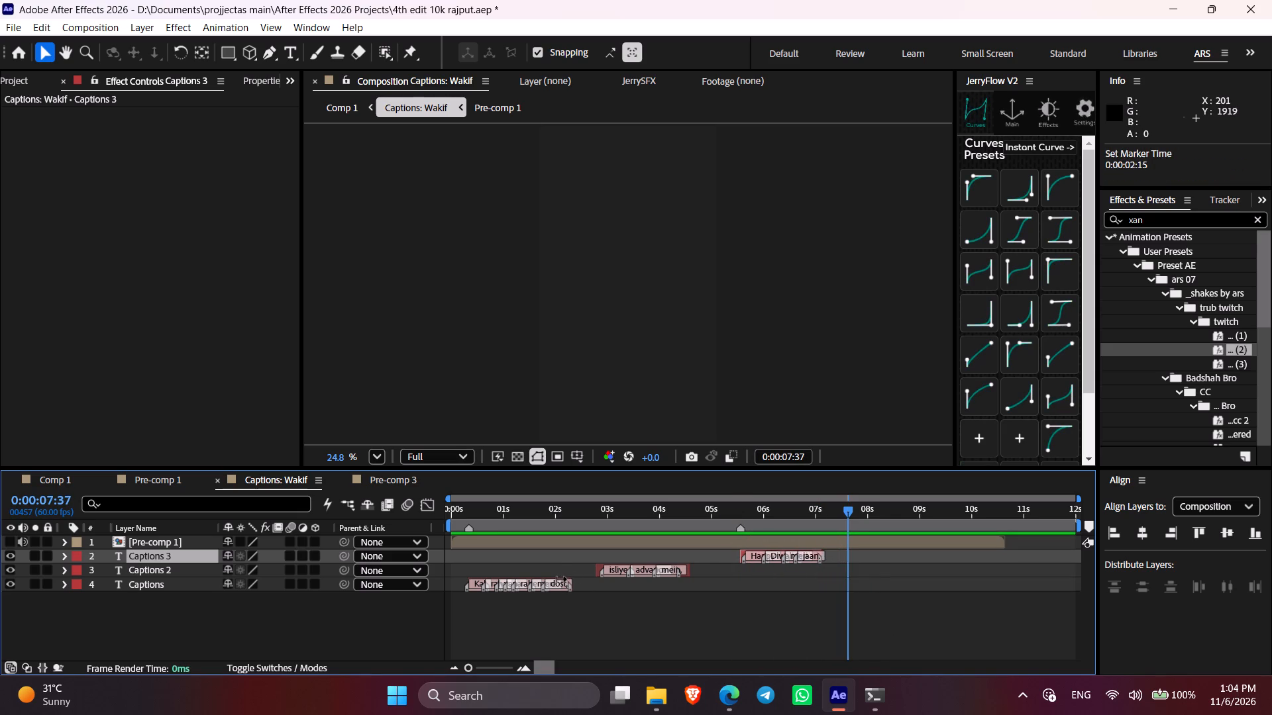
{"action": "key", "text": "ctrl+z"}
{"action": "left_click_drag", "start_coordinate": [477, 512], "coordinate": [458, 512]}
{"action": "key", "text": "space"}
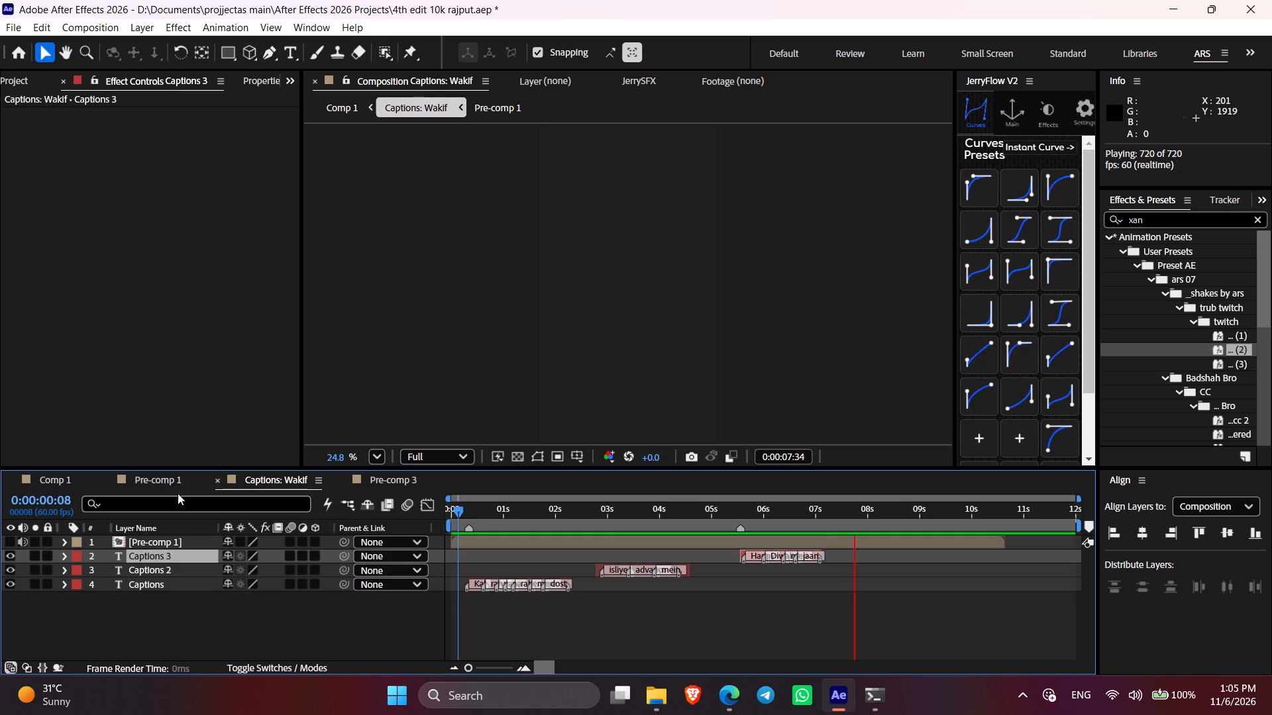
{"action": "key", "text": "space"}
Save the project and scrub through Comp 1 to check the captions over the footage.
{"action": "left_click", "coordinate": [62, 477]}
{"action": "left_click_drag", "start_coordinate": [540, 508], "coordinate": [552, 532]}
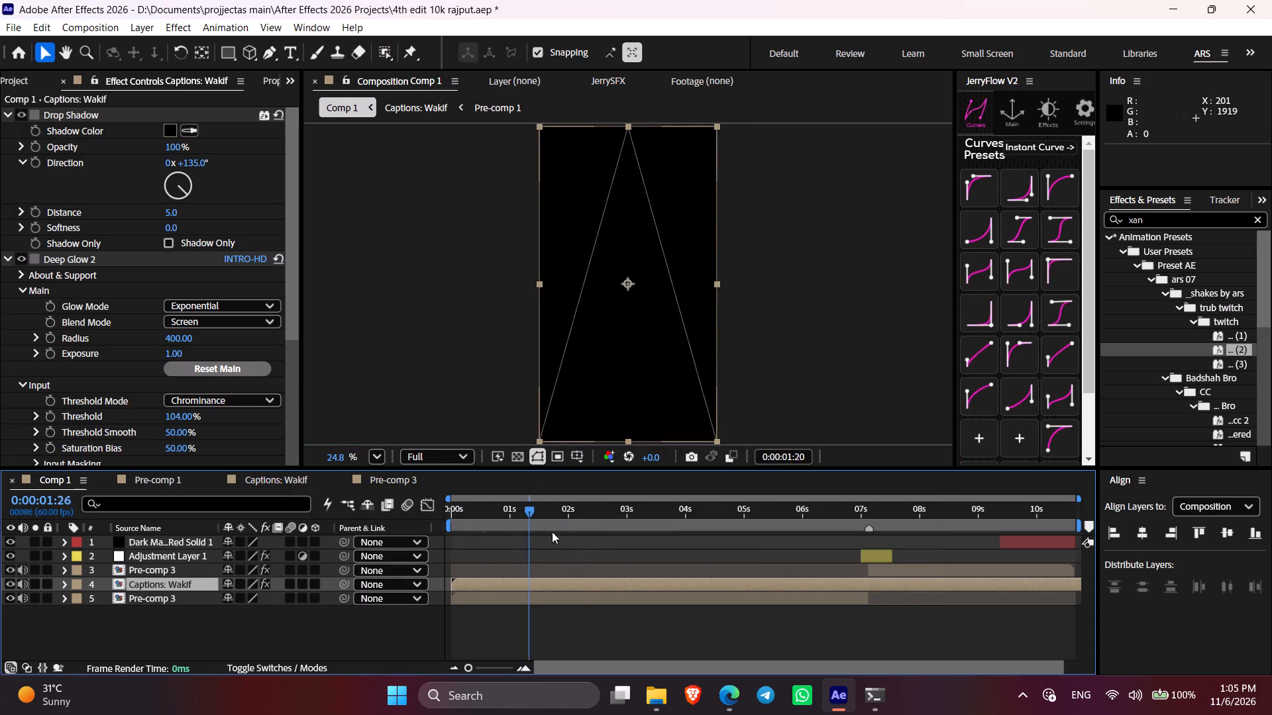
{"action": "left_click_drag", "start_coordinate": [552, 532], "coordinate": [582, 537]}
{"action": "key", "text": "ctrl+s"}
{"action": "left_click", "coordinate": [699, 635]}
{"action": "left_click_drag", "start_coordinate": [690, 502], "coordinate": [710, 507]}
{"action": "left_click_drag", "start_coordinate": [714, 512], "coordinate": [735, 517]}
{"action": "left_click_drag", "start_coordinate": [732, 510], "coordinate": [519, 535]}
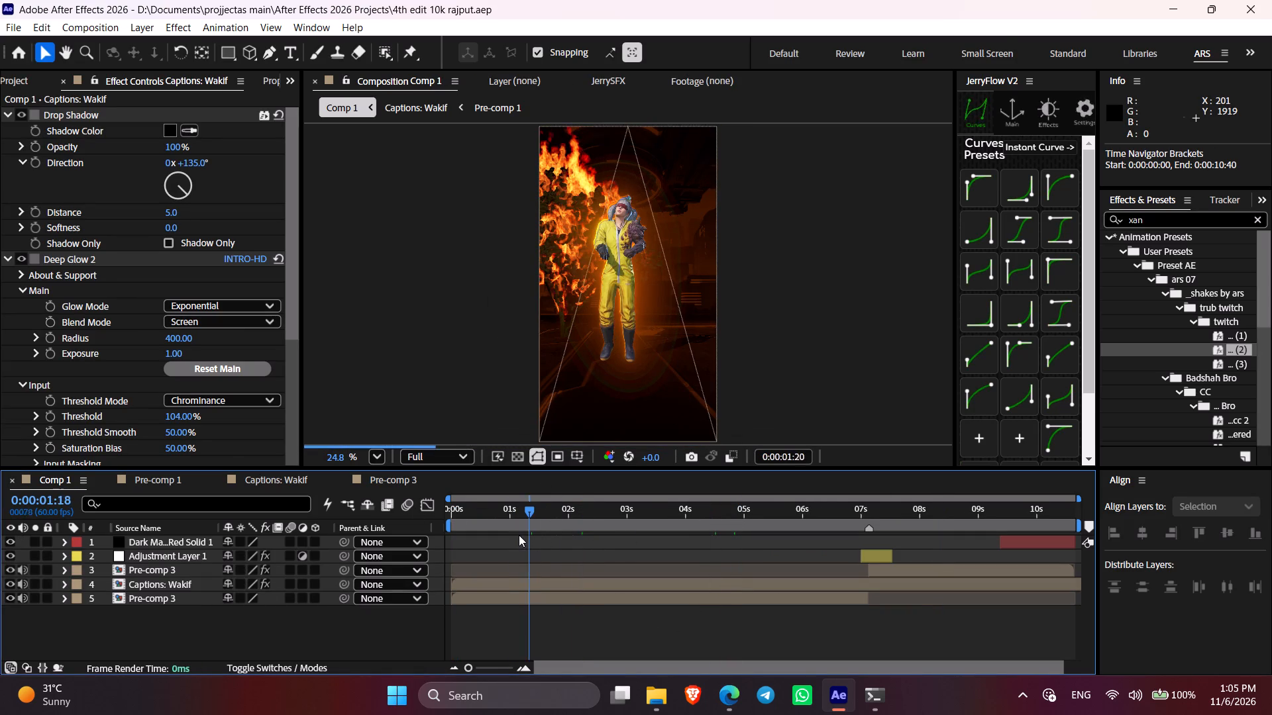
{"action": "left_click_drag", "start_coordinate": [519, 535], "coordinate": [512, 533]}
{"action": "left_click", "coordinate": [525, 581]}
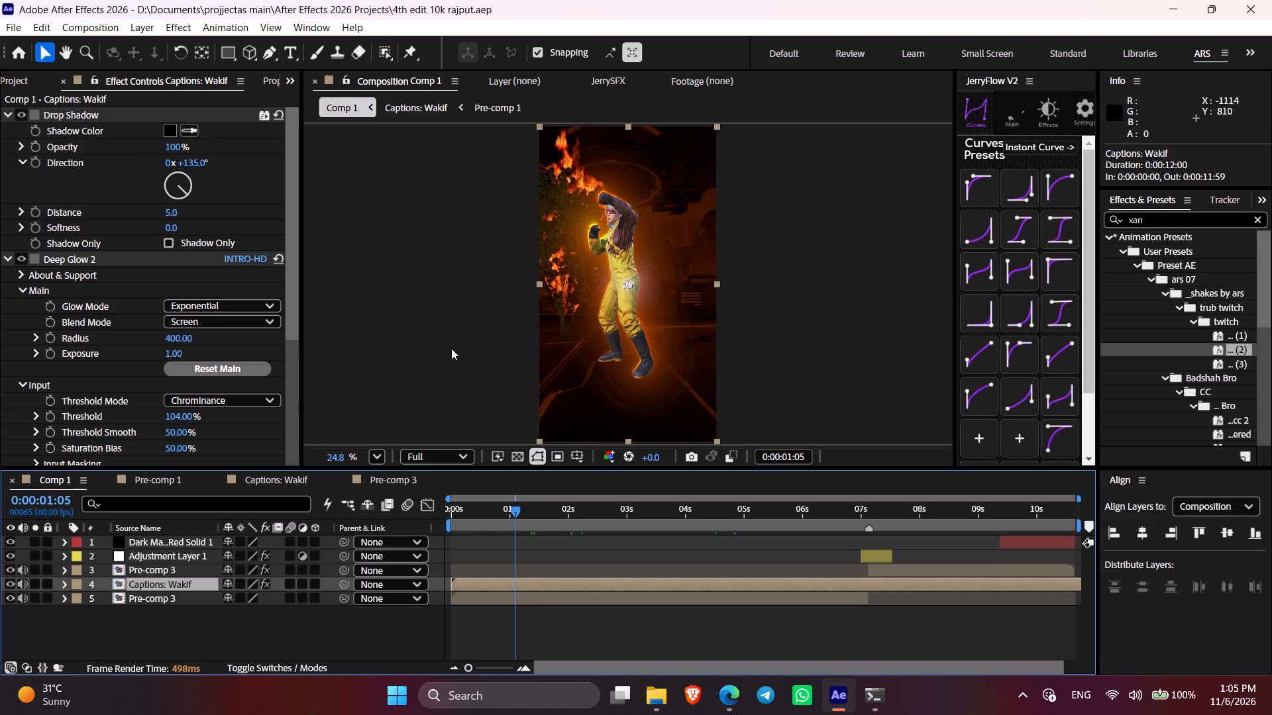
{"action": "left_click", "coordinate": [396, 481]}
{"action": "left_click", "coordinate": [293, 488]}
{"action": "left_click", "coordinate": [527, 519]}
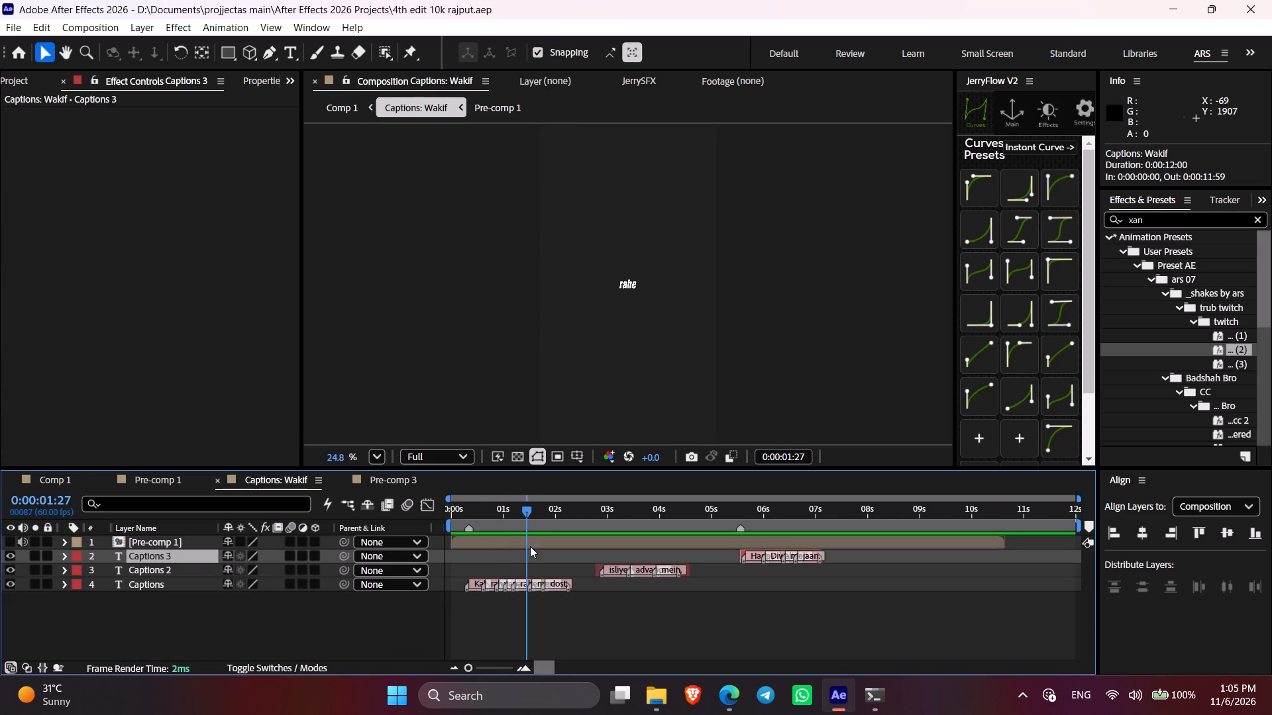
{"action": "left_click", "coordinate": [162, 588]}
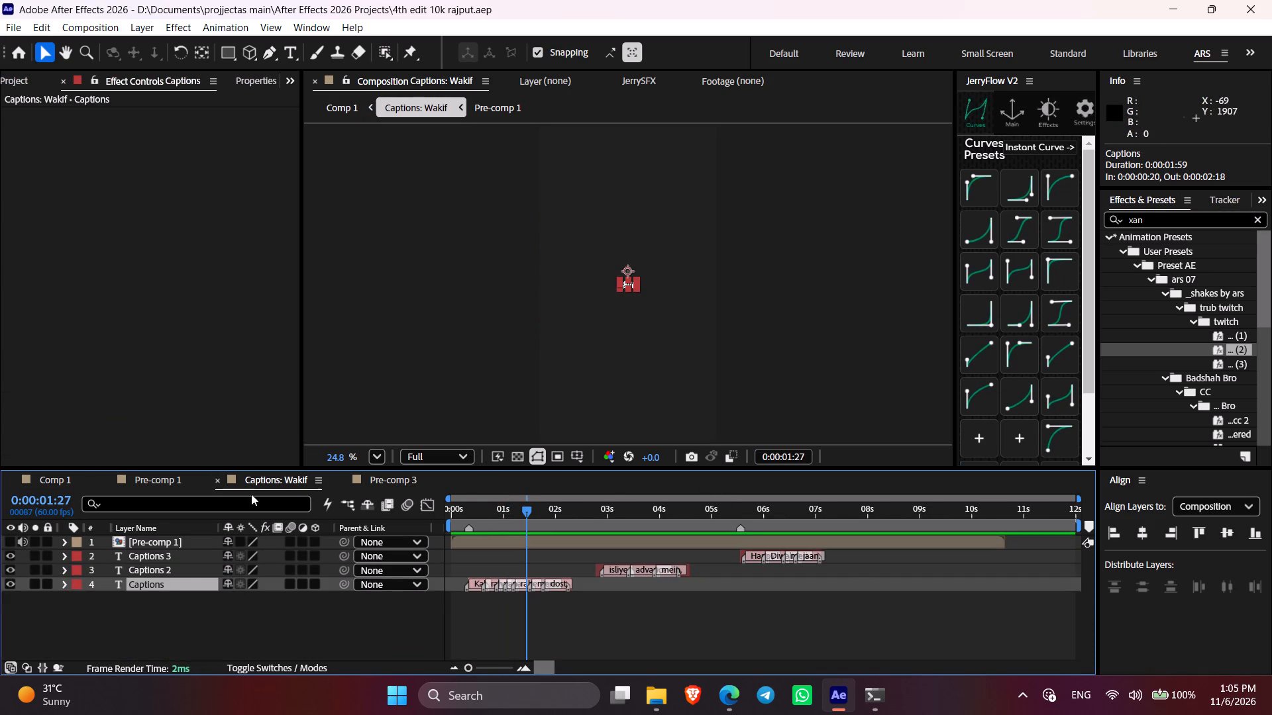
Apply the Fill effect to the Captions: Wakif layer in Comp 1 and place it above Drop Shadow.
{"action": "left_click", "coordinate": [55, 479]}
{"action": "left_click", "coordinate": [532, 586]}
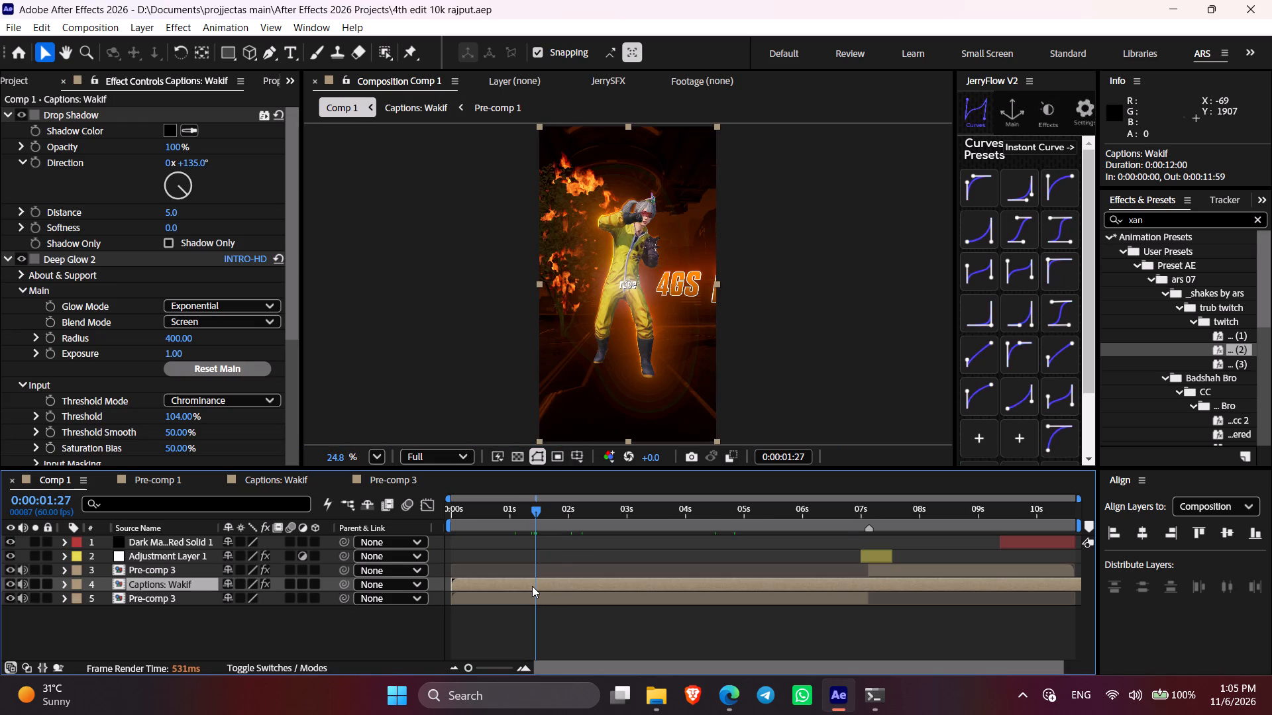
{"action": "key", "text": "ctrl+space"}
{"action": "type", "text": "fil"}
{"action": "key", "text": "l"}
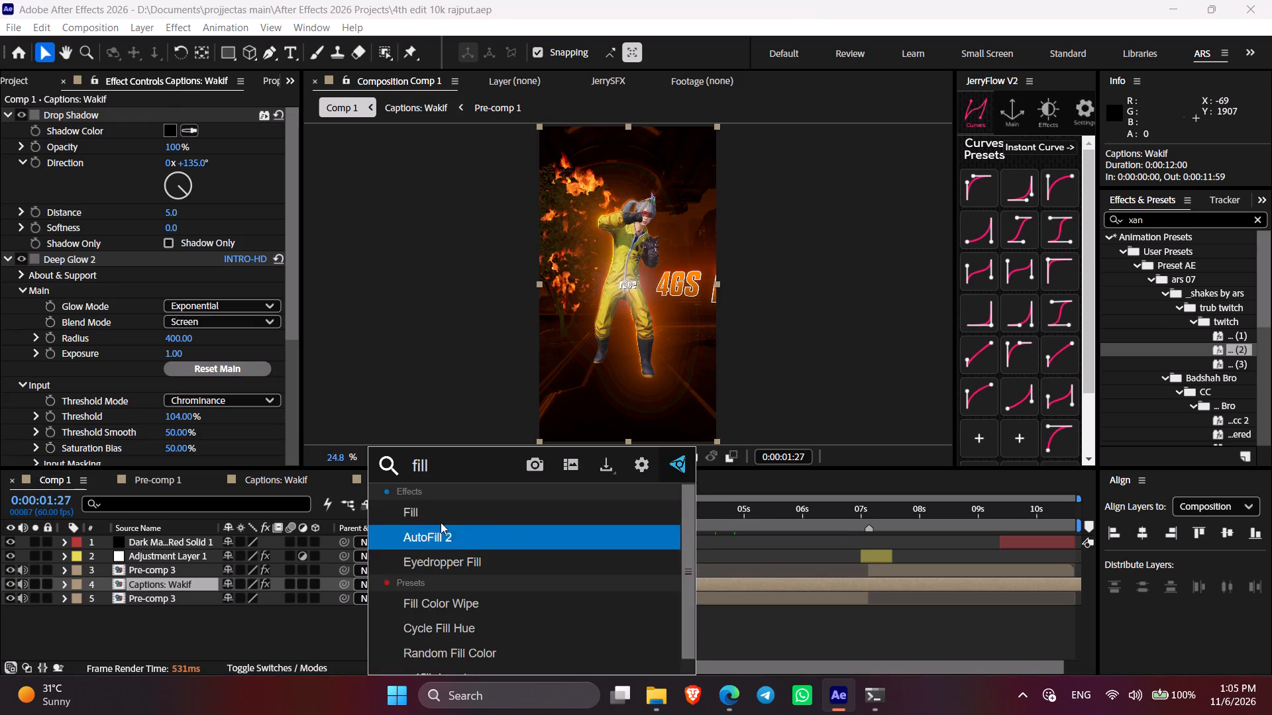
{"action": "left_click", "coordinate": [427, 510]}
{"action": "key", "text": "e"}
{"action": "left_click_drag", "start_coordinate": [197, 628], "coordinate": [142, 594]}
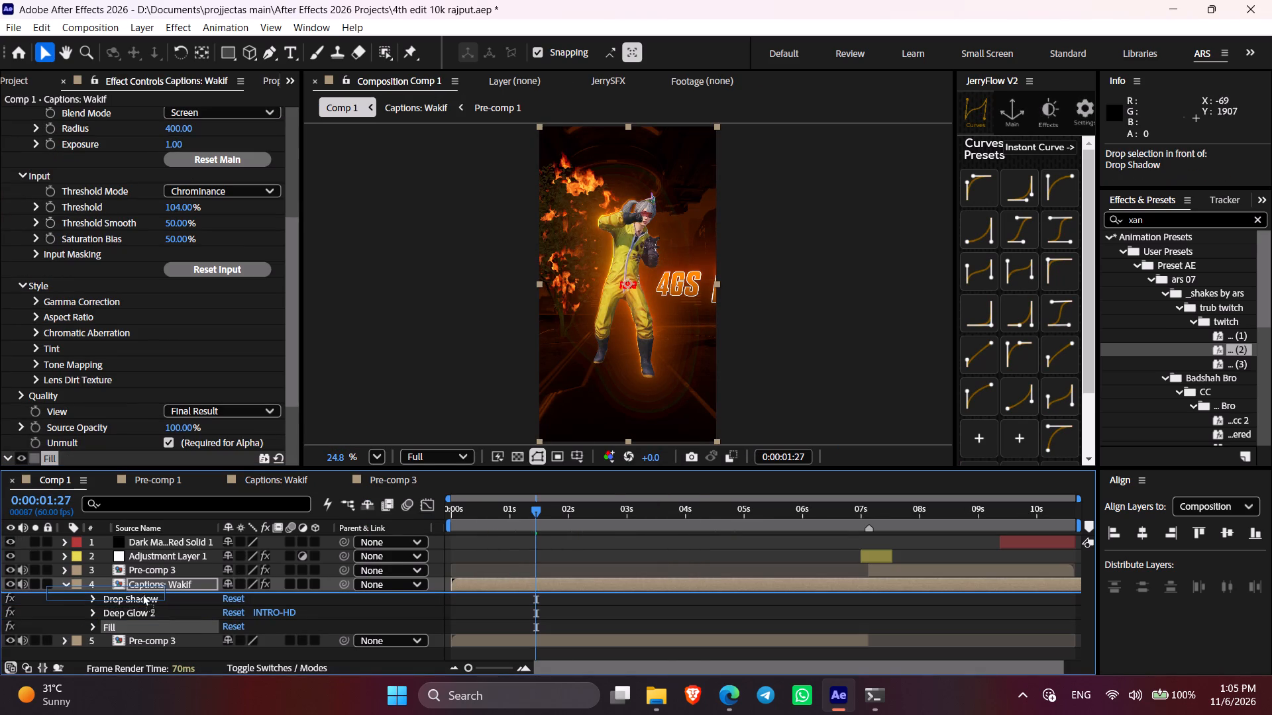
{"action": "left_click_drag", "start_coordinate": [142, 594], "coordinate": [150, 596]}
{"action": "key", "text": "e"}
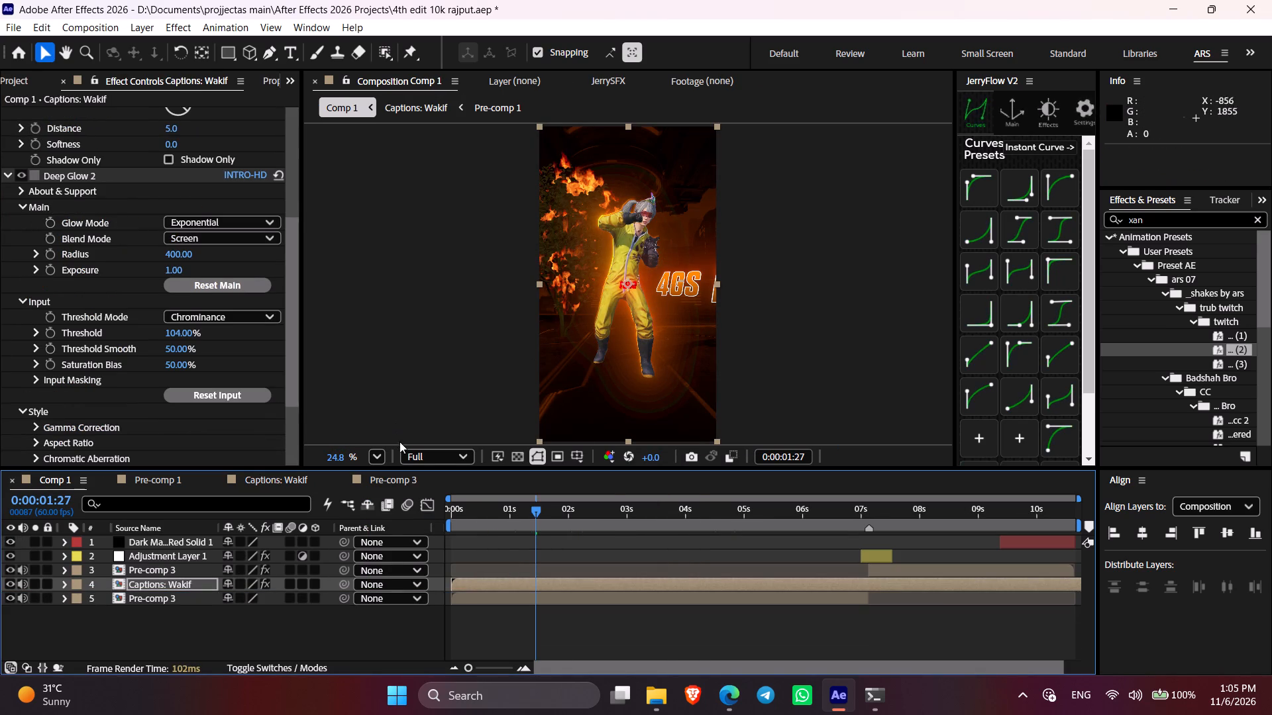
Set the Deep Glow 2 Threshold on the Captions: Wakif layer to 110%, judging the glow at 100% magnification.
{"action": "left_click", "coordinate": [380, 451]}
{"action": "left_click", "coordinate": [404, 314]}
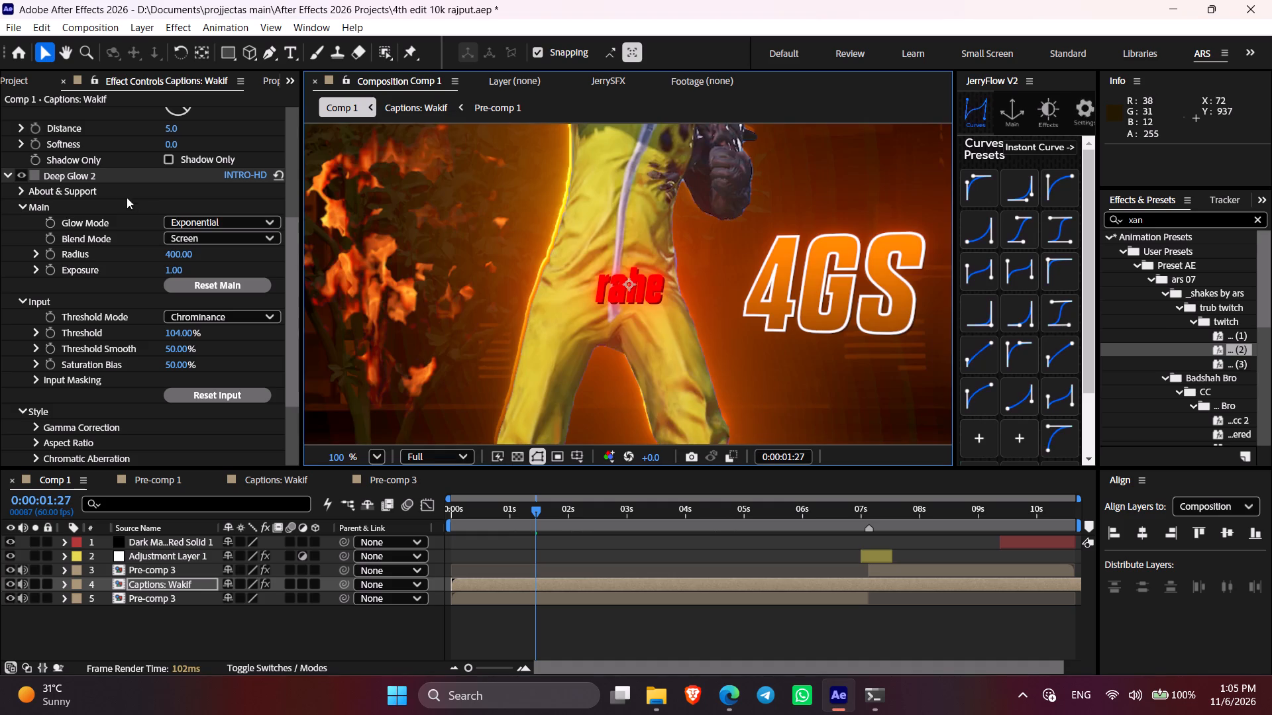
{"action": "left_click_drag", "start_coordinate": [291, 236], "coordinate": [327, 187]}
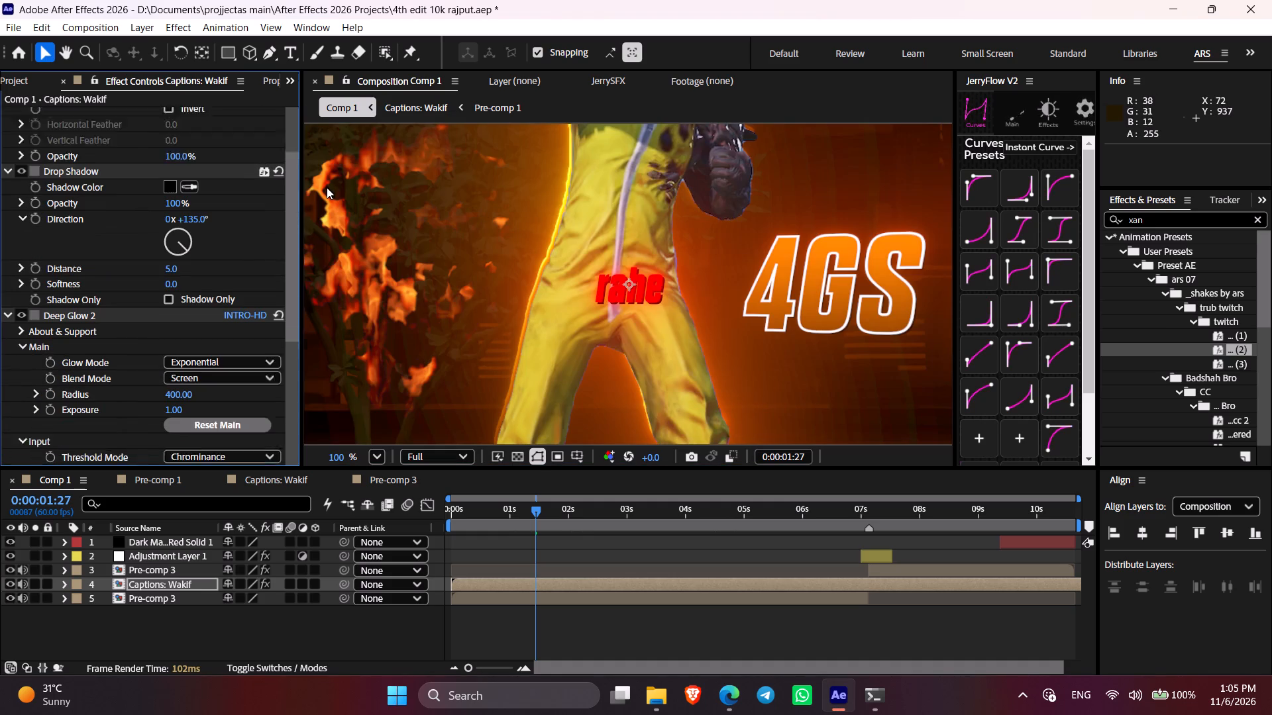
{"action": "left_click_drag", "start_coordinate": [327, 187], "coordinate": [323, 192]}
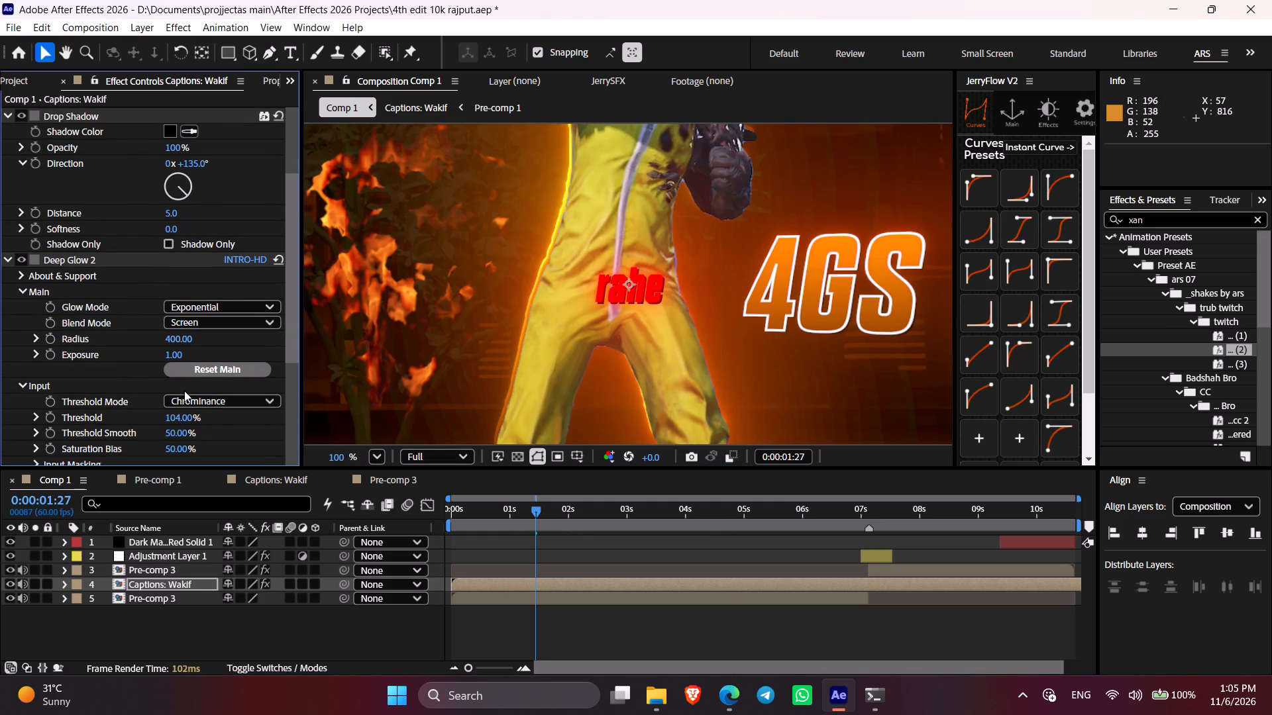
{"action": "left_click_drag", "start_coordinate": [174, 414], "coordinate": [187, 418]}
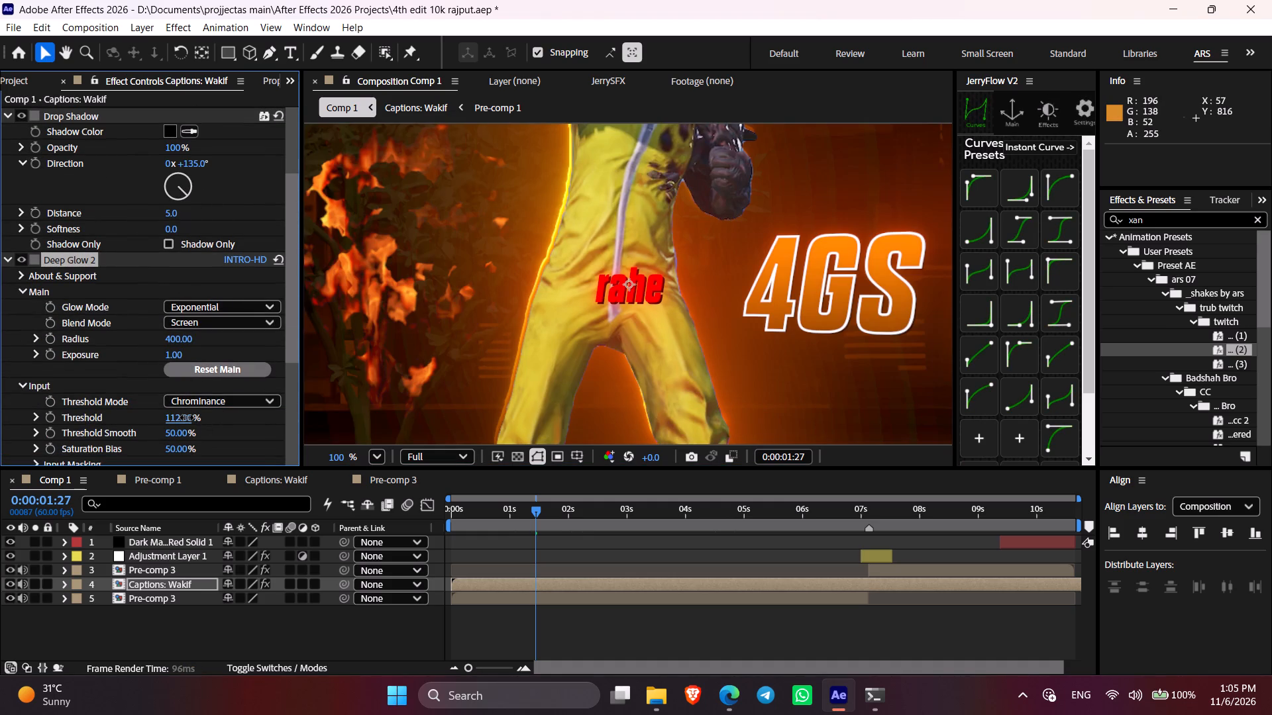
{"action": "left_click_drag", "start_coordinate": [187, 418], "coordinate": [181, 416]}
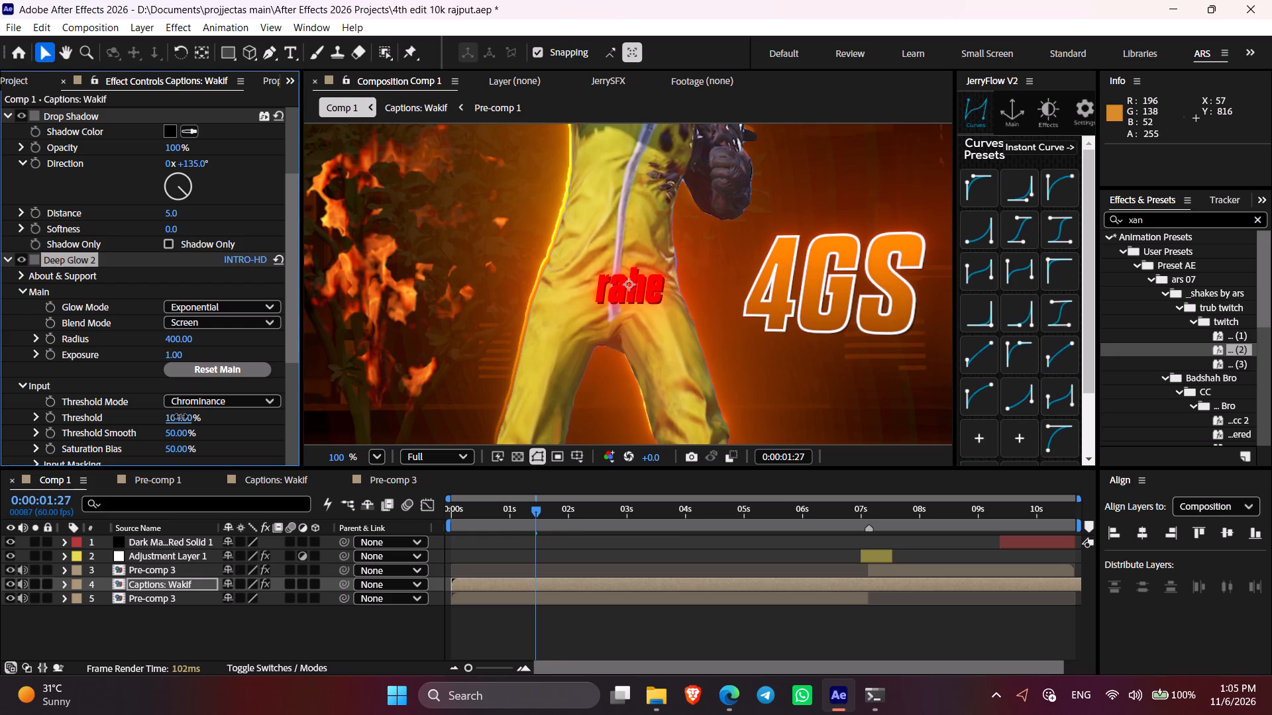
{"action": "left_click_drag", "start_coordinate": [181, 416], "coordinate": [185, 417]}
Check the red captions at 0:00:02:09 with the whole frame fitted in view, and save the project.
{"action": "left_click_drag", "start_coordinate": [537, 518], "coordinate": [578, 522]}
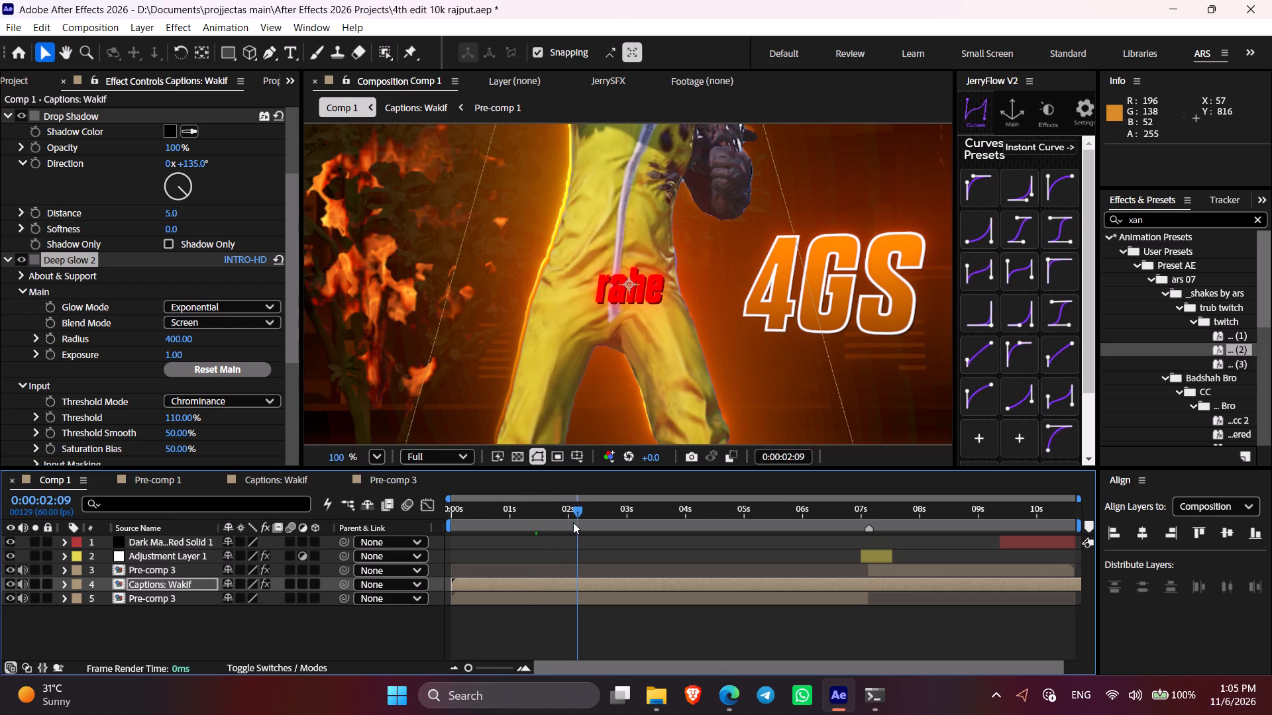
{"action": "left_click", "coordinate": [372, 457]}
{"action": "left_click", "coordinate": [433, 153]}
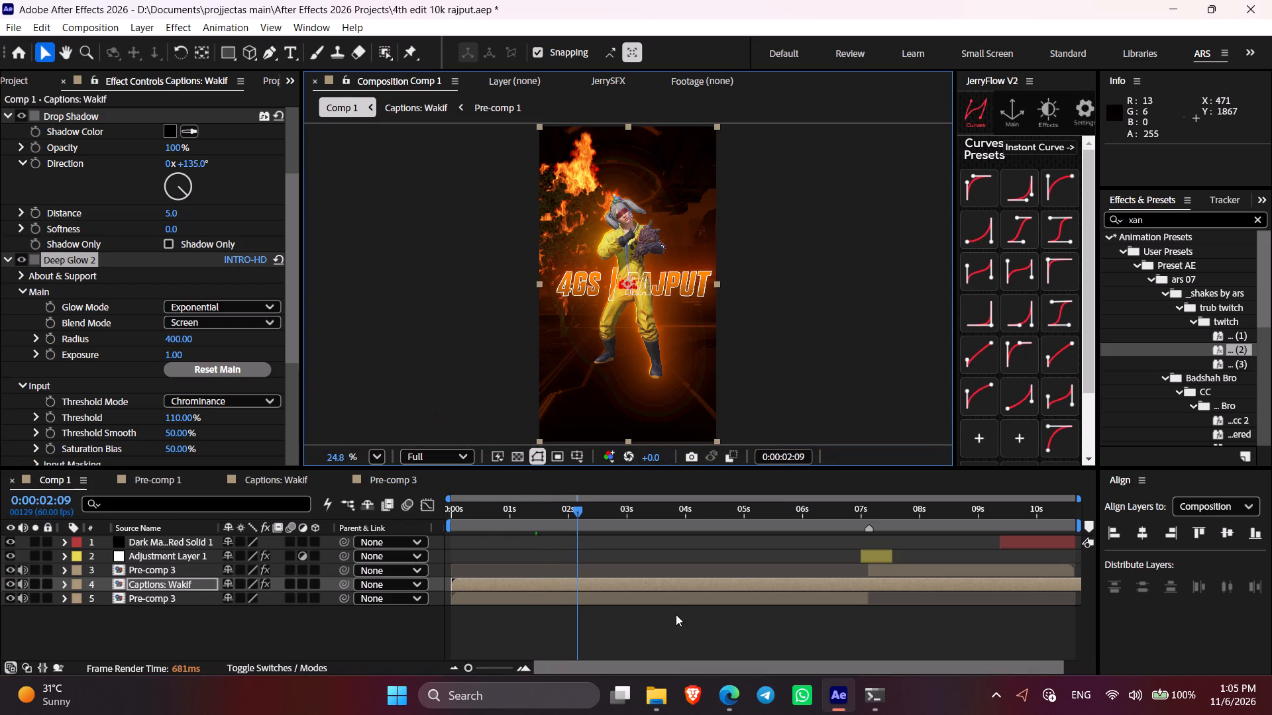
{"action": "left_click", "coordinate": [682, 625]}
{"action": "key", "text": "ctrl+s"}
Scrub Comp 1 from 0:00:04:53 to 0:00:08:22 to check the captions, transition and Happy Diwali section, and save the project.
{"action": "left_click", "coordinate": [738, 508]}
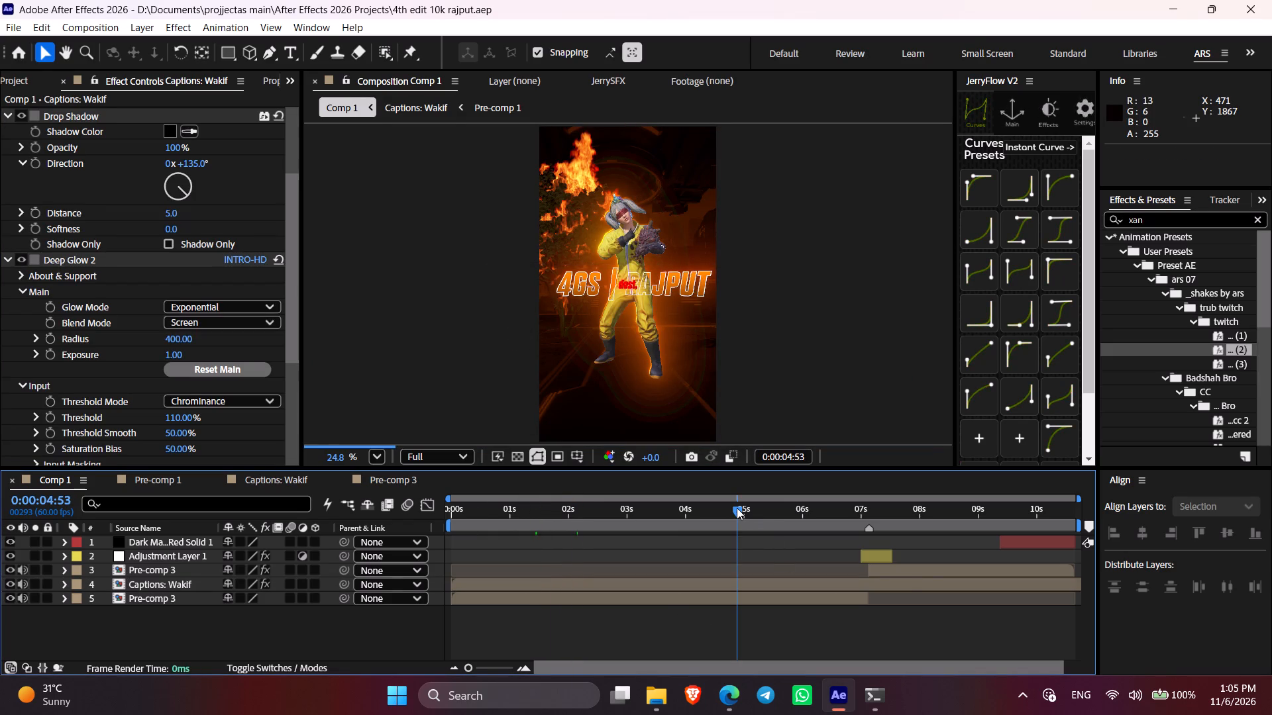
{"action": "left_click_drag", "start_coordinate": [739, 508], "coordinate": [812, 519]}
{"action": "left_click", "coordinate": [876, 628]}
{"action": "left_click_drag", "start_coordinate": [820, 518], "coordinate": [836, 520]}
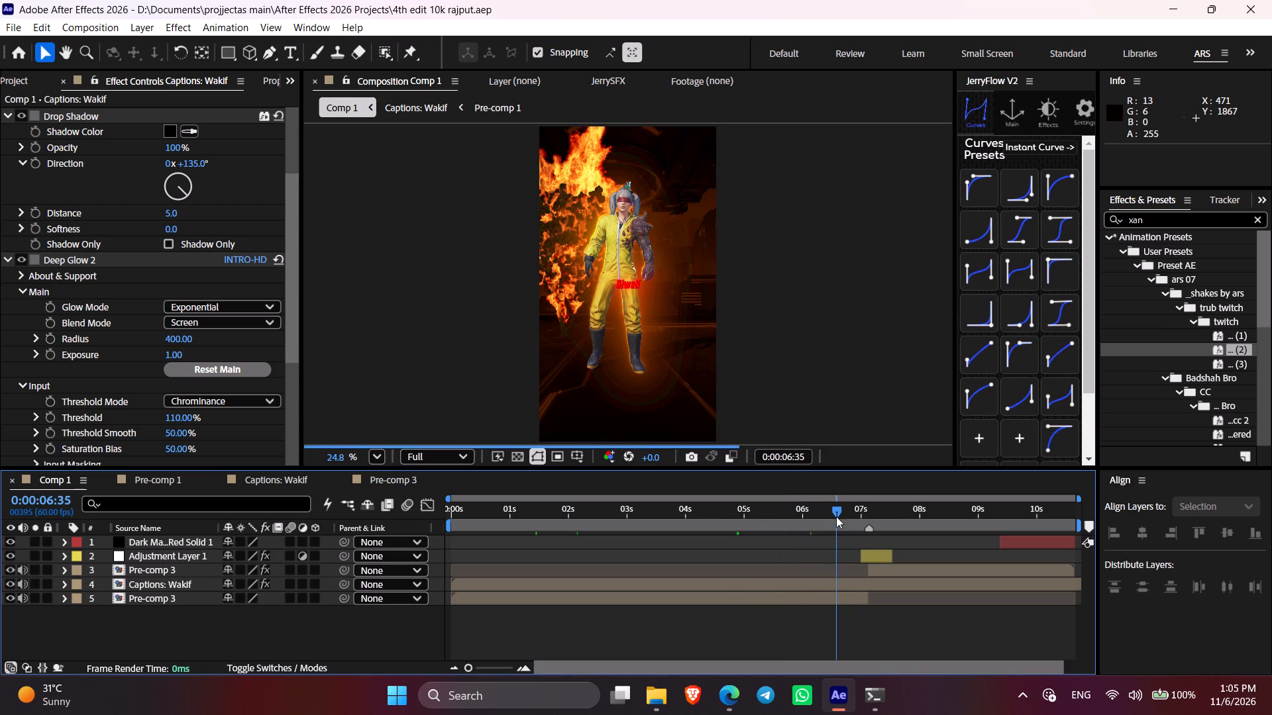
{"action": "left_click_drag", "start_coordinate": [837, 514], "coordinate": [863, 520]}
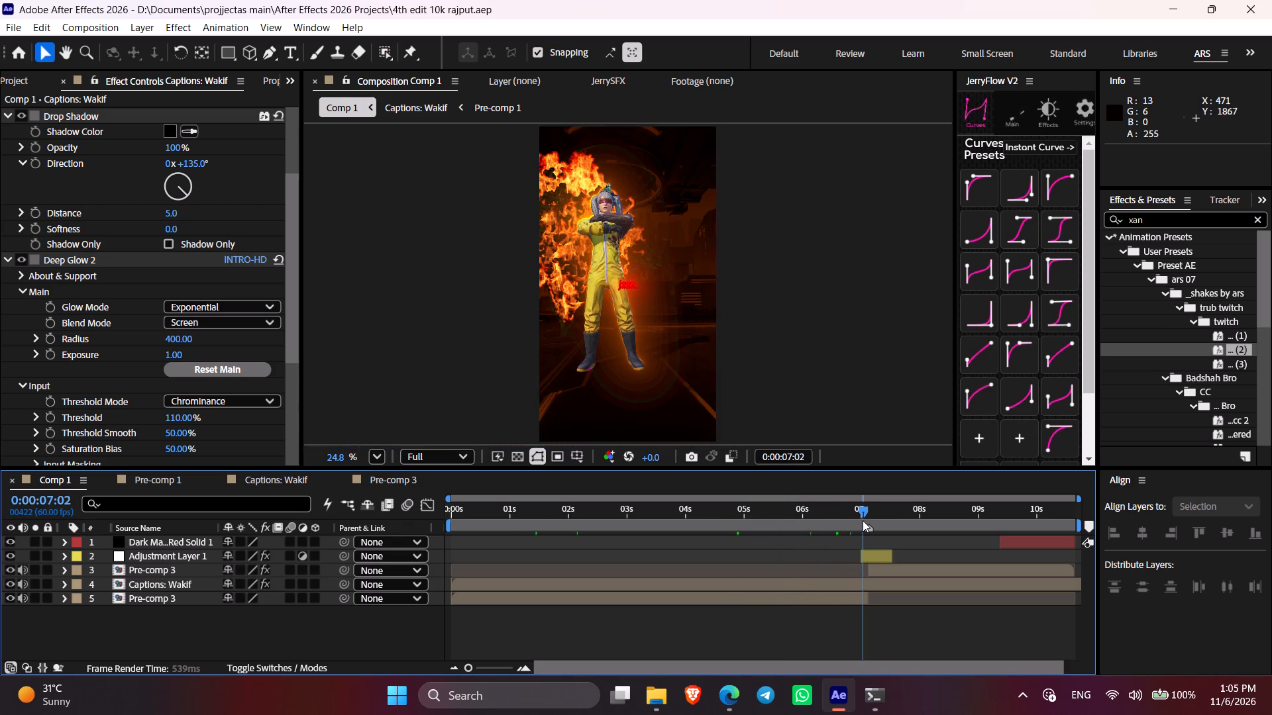
{"action": "left_click_drag", "start_coordinate": [863, 520], "coordinate": [894, 538]}
{"action": "left_click", "coordinate": [919, 551]}
{"action": "key", "text": "ctrl+s"}
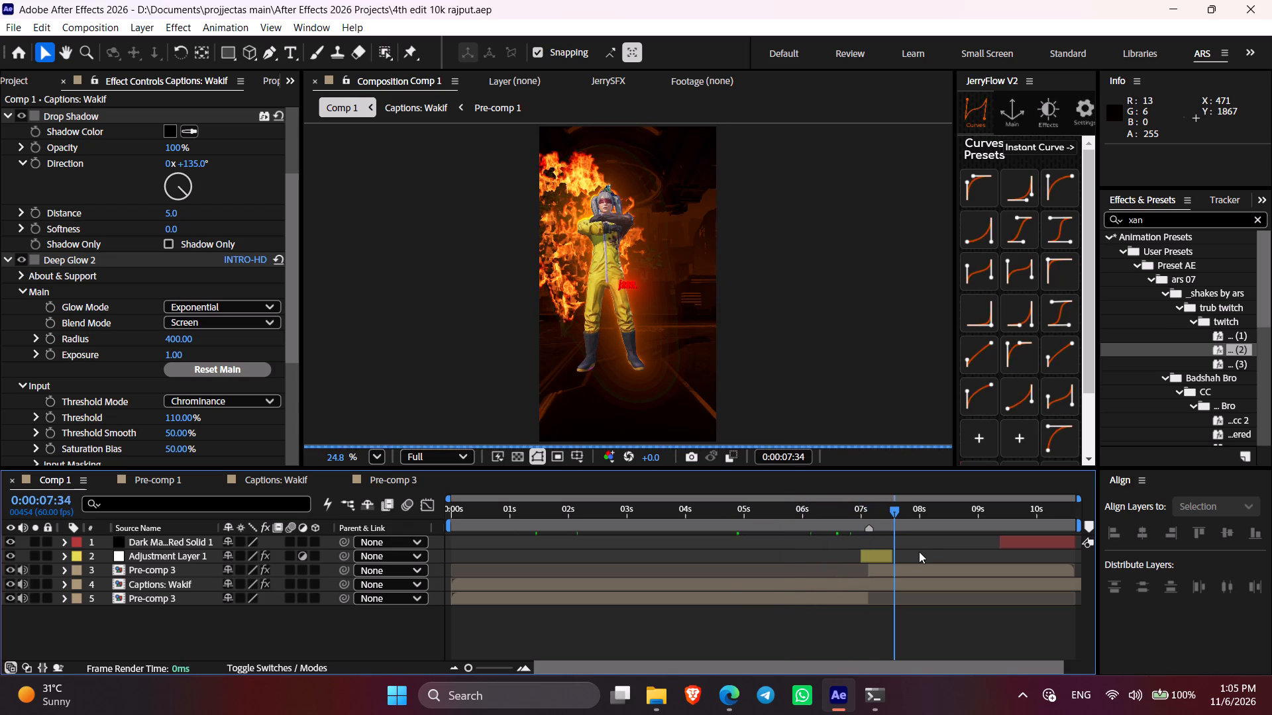
{"action": "left_click_drag", "start_coordinate": [908, 511], "coordinate": [919, 514]}
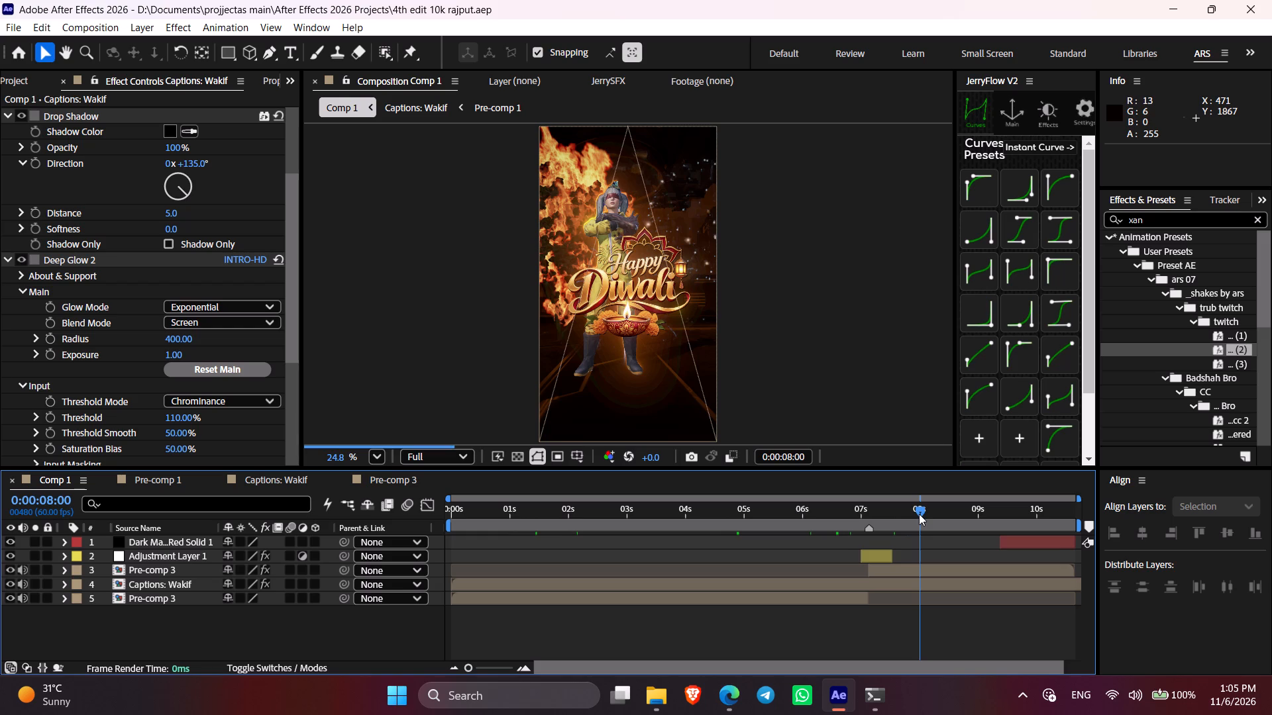
{"action": "left_click_drag", "start_coordinate": [931, 509], "coordinate": [941, 512]}
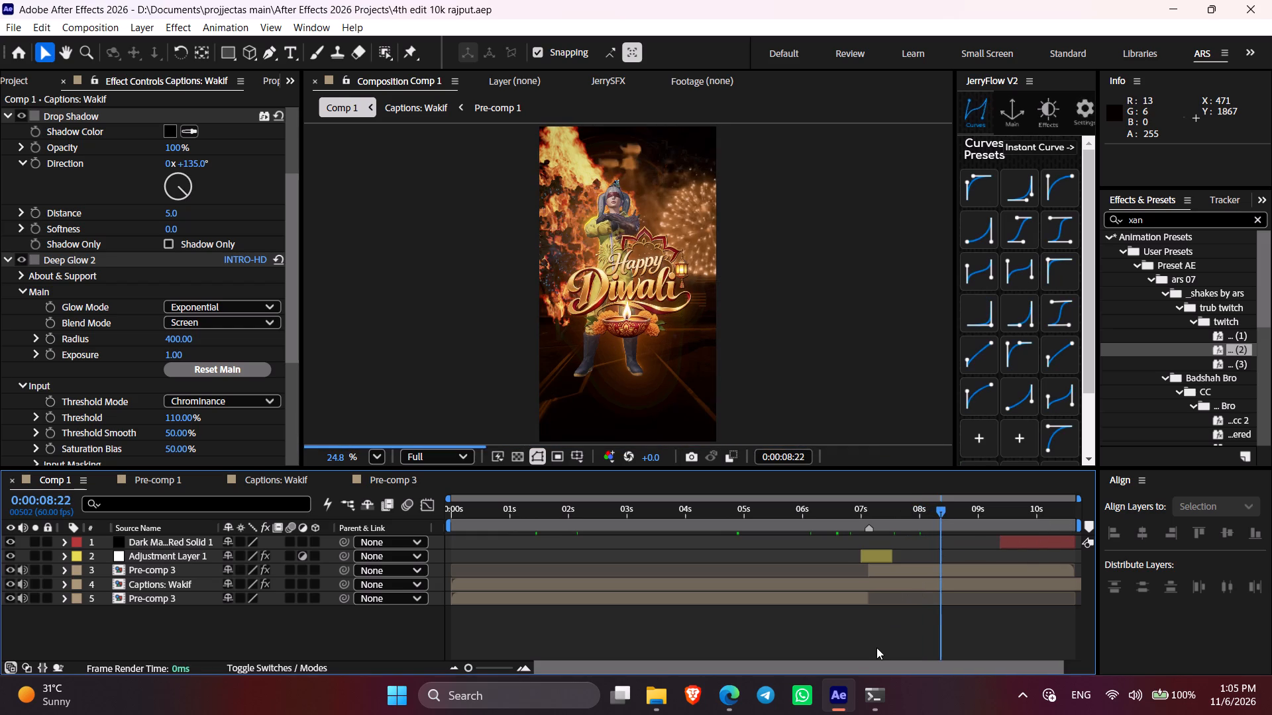
{"action": "left_click", "coordinate": [849, 640]}
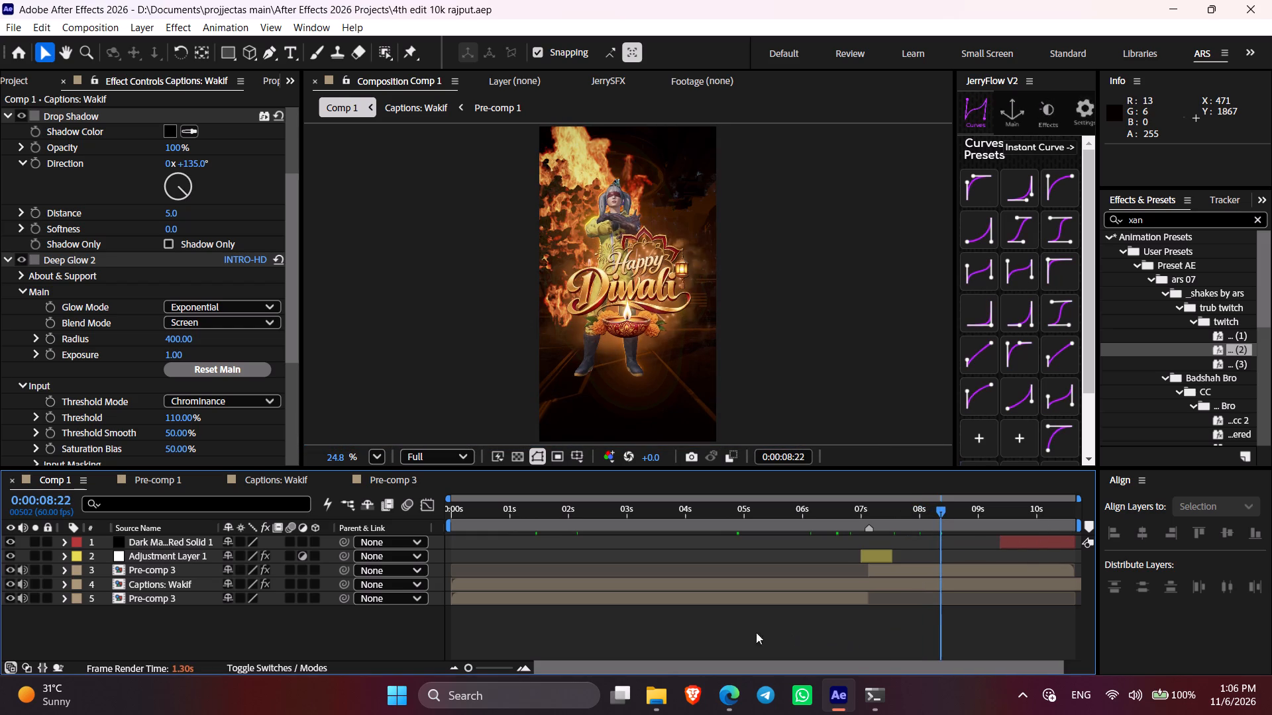
At 0:00:02:28, add the text "4GS | RAJPUT" in the Excess V font near the bottom of the Comp 1 frame.
{"action": "left_click", "coordinate": [596, 505]}
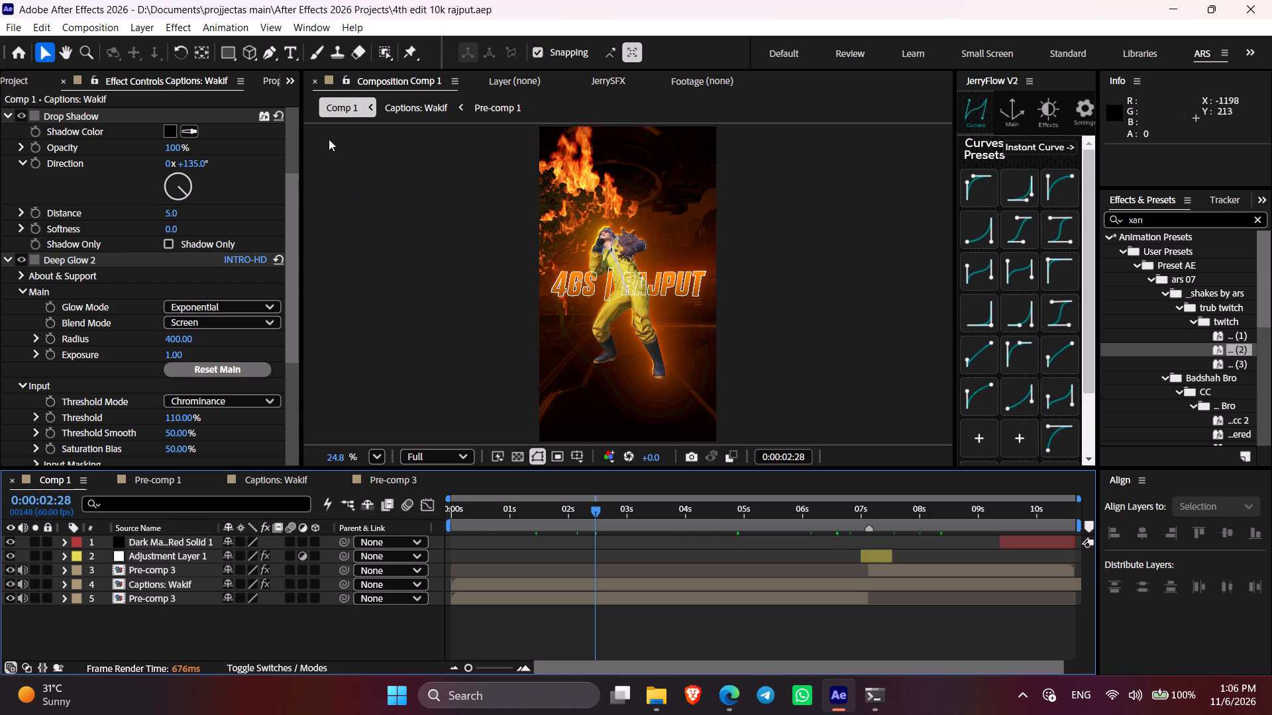
{"action": "left_click", "coordinate": [291, 59]}
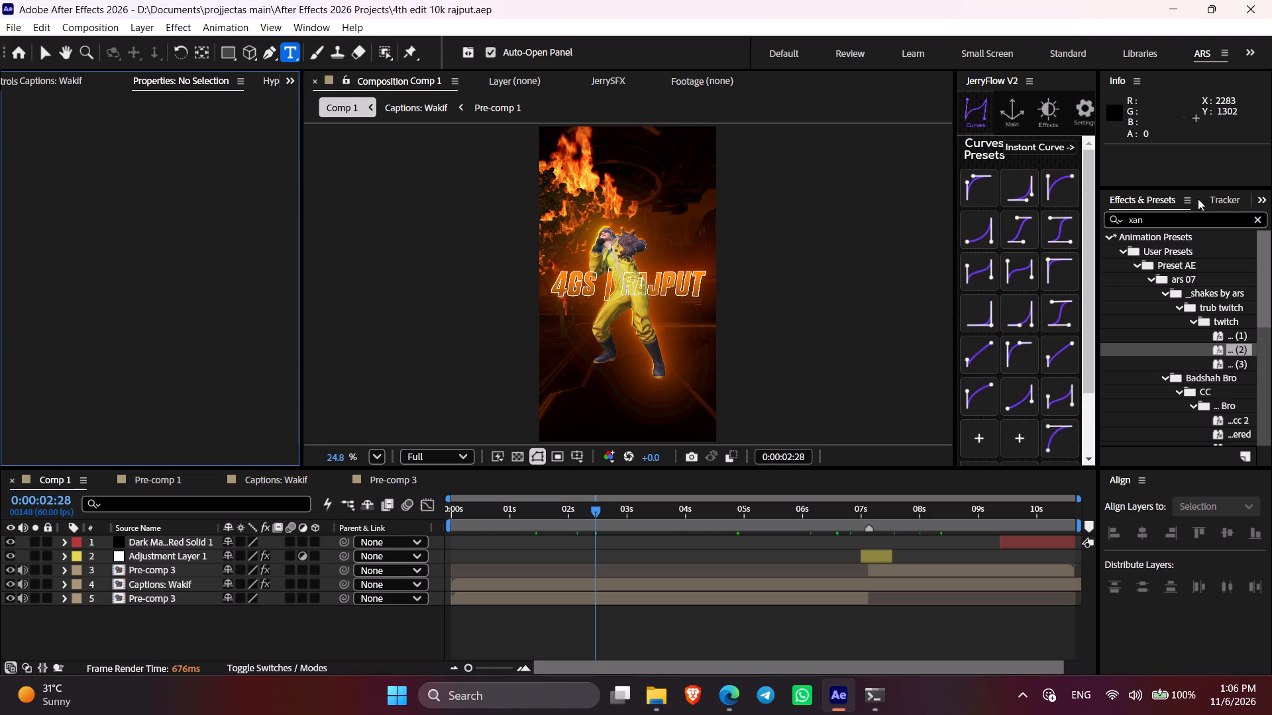
{"action": "left_click", "coordinate": [1219, 195]}
{"action": "left_click", "coordinate": [1240, 202]}
{"action": "left_click", "coordinate": [1157, 224]}
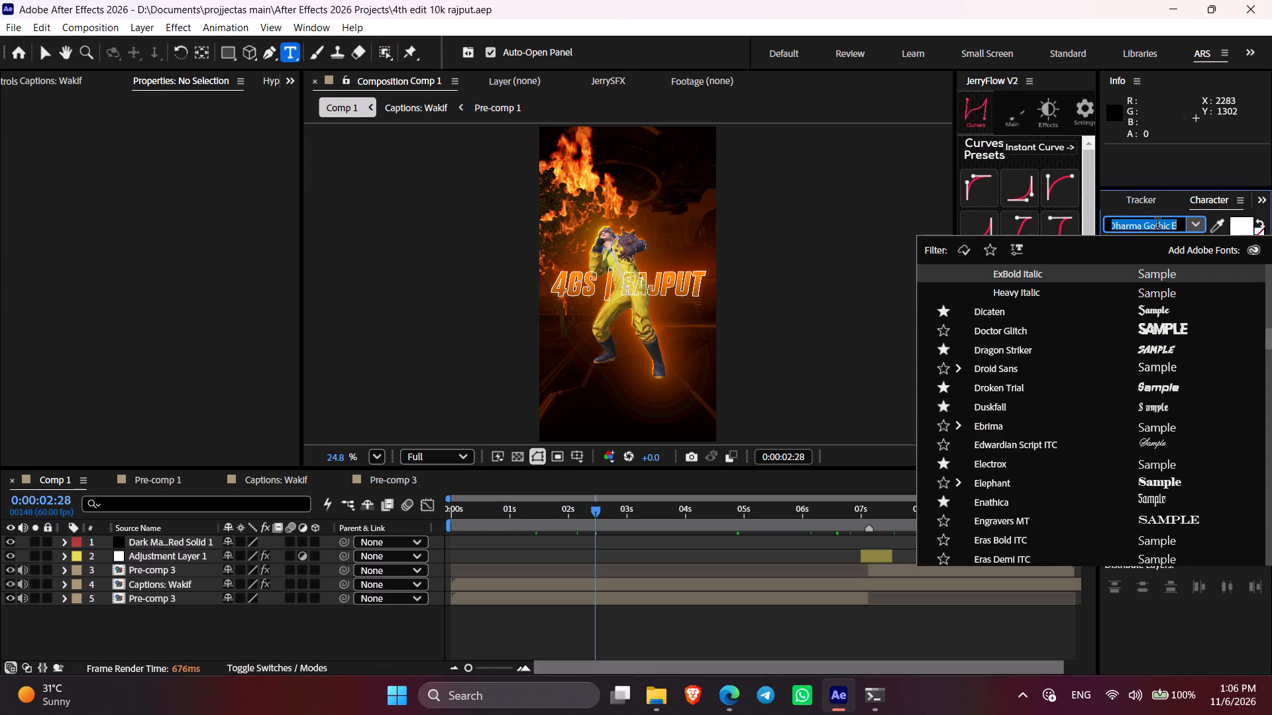
{"action": "type", "text": "ex"}
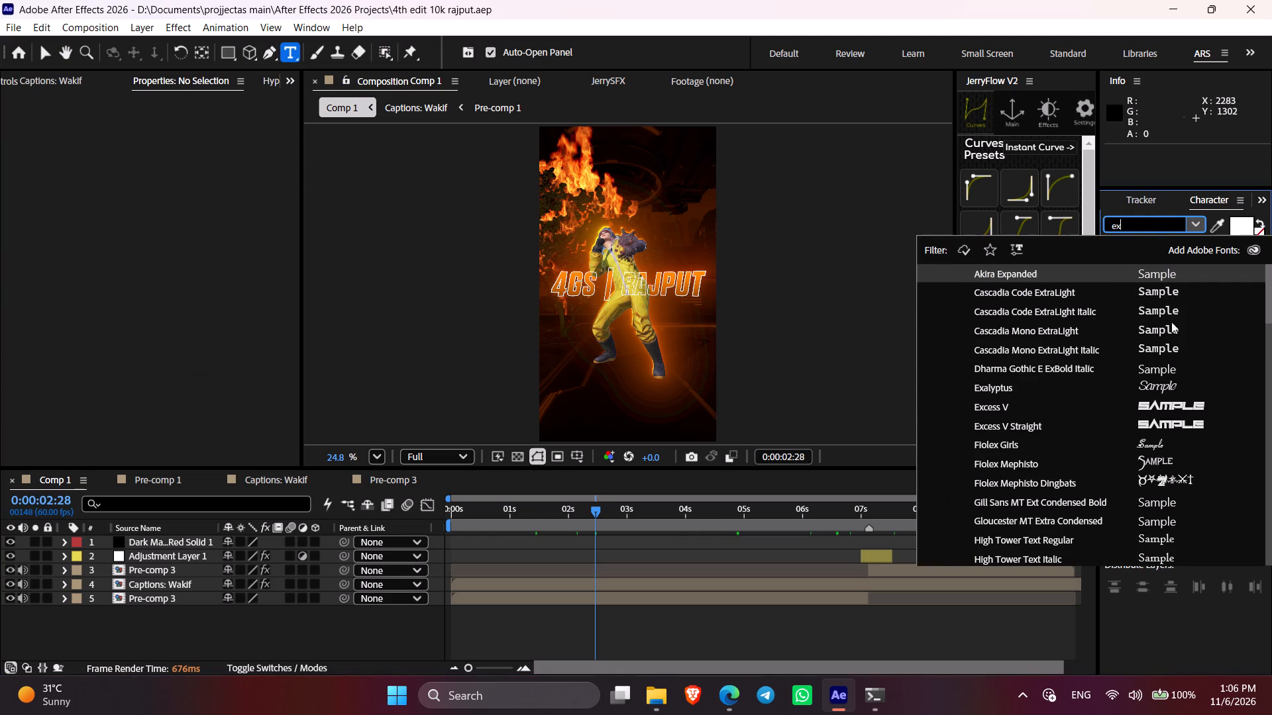
{"action": "left_click", "coordinate": [1187, 408]}
{"action": "left_click", "coordinate": [595, 408]}
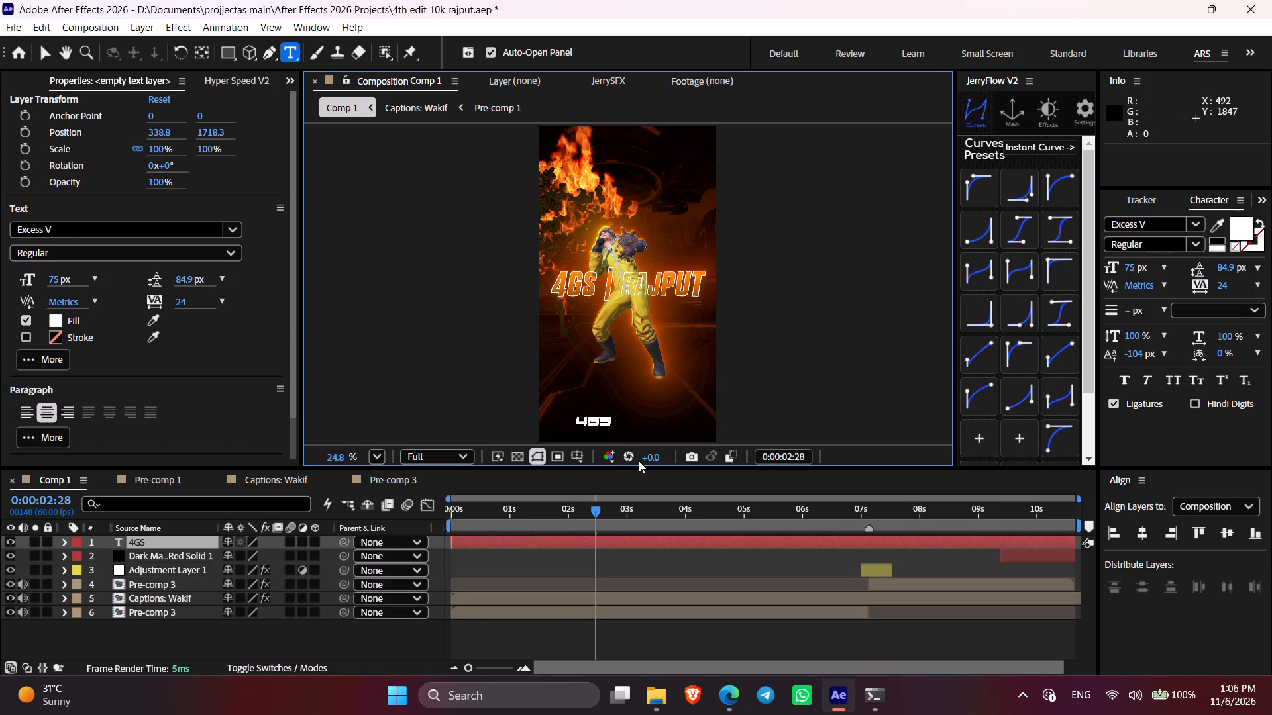
{"action": "type", "text": "| RAJPUT"}
{"action": "left_click", "coordinate": [634, 548]}
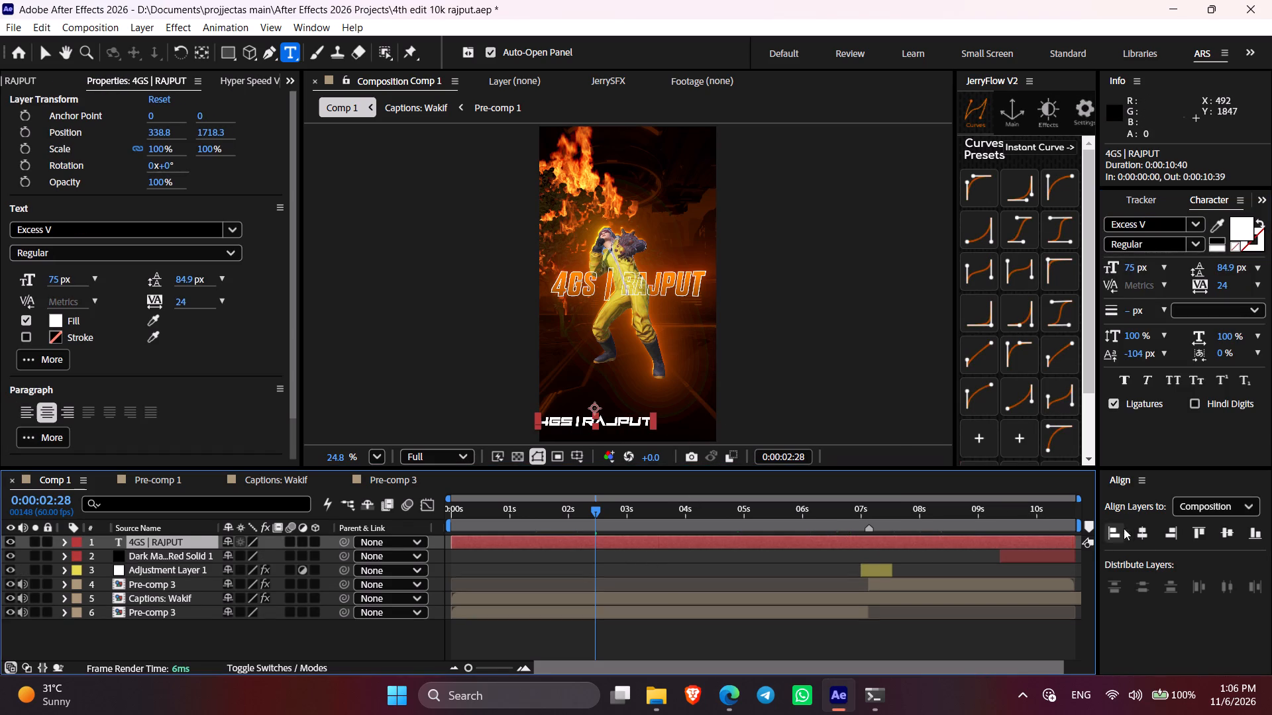
Scale the 4GS | RAJPUT text layer to 53% and position it horizontally centred at a Y position of about 1590.
{"action": "left_click", "coordinate": [1134, 531]}
{"action": "key", "text": "s"}
{"action": "left_click_drag", "start_coordinate": [270, 556], "coordinate": [233, 551]}
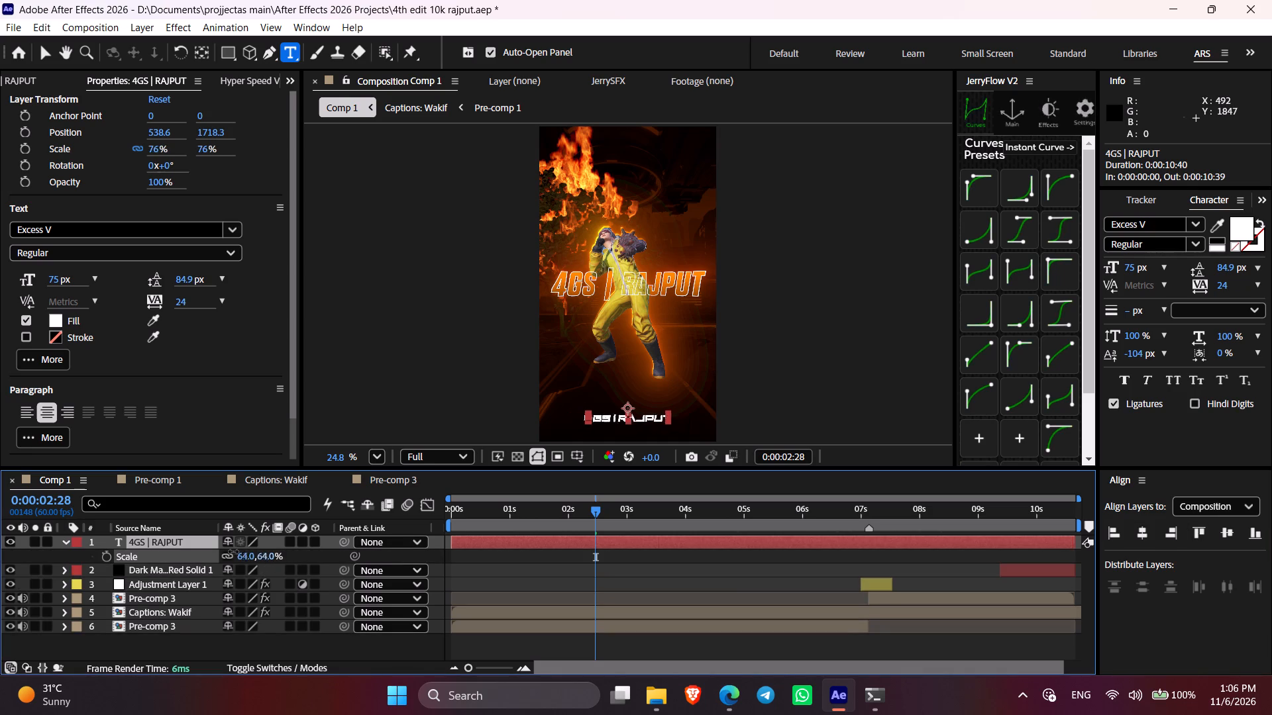
{"action": "left_click_drag", "start_coordinate": [233, 551], "coordinate": [223, 548]}
{"action": "key", "text": "s"}
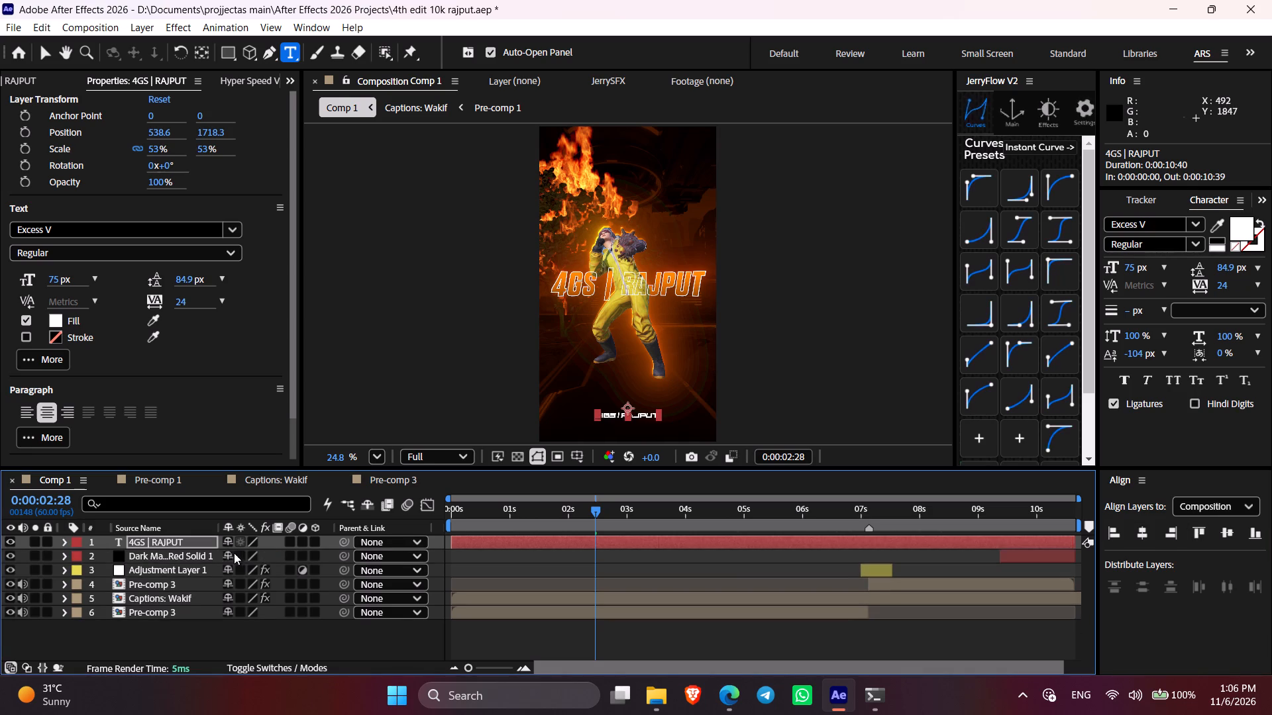
{"action": "key", "text": "p"}
{"action": "left_click_drag", "start_coordinate": [260, 559], "coordinate": [184, 529]}
{"action": "key", "text": "p"}
Set the 4GS | RAJPUT text layer's blending mode to Overlay.
{"action": "left_click", "coordinate": [503, 543]}
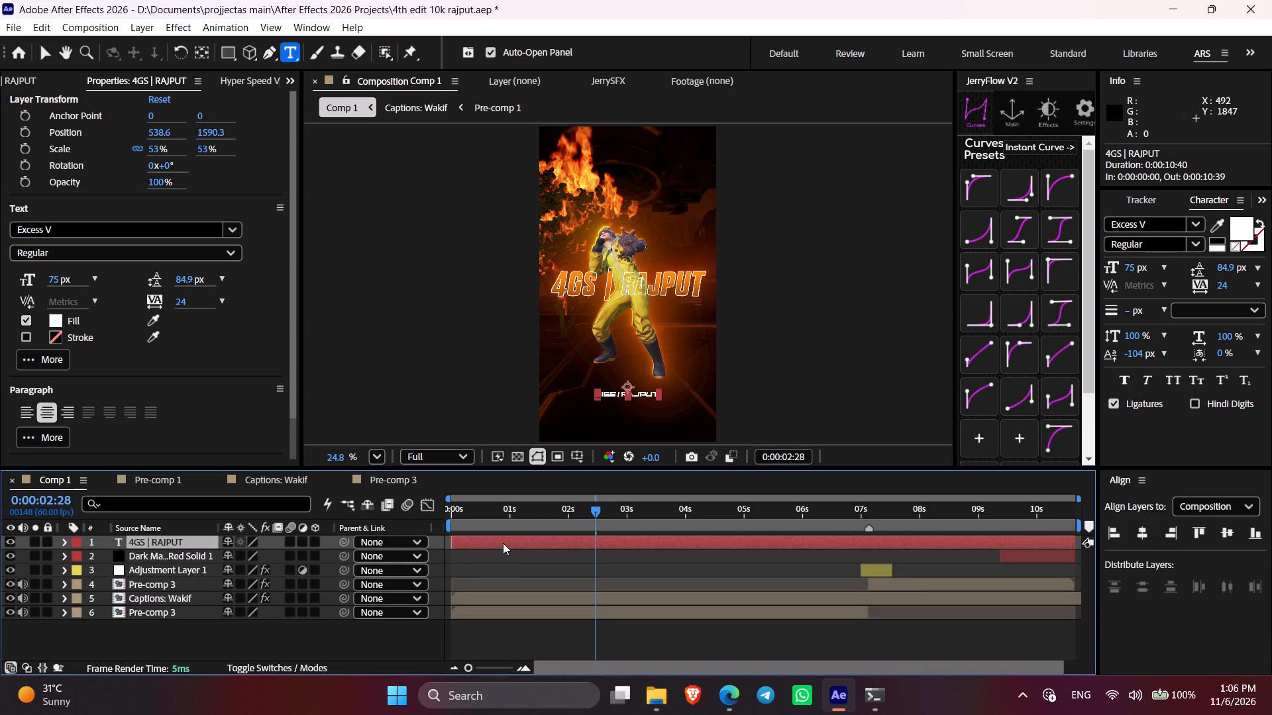
{"action": "right_click", "coordinate": [503, 543]}
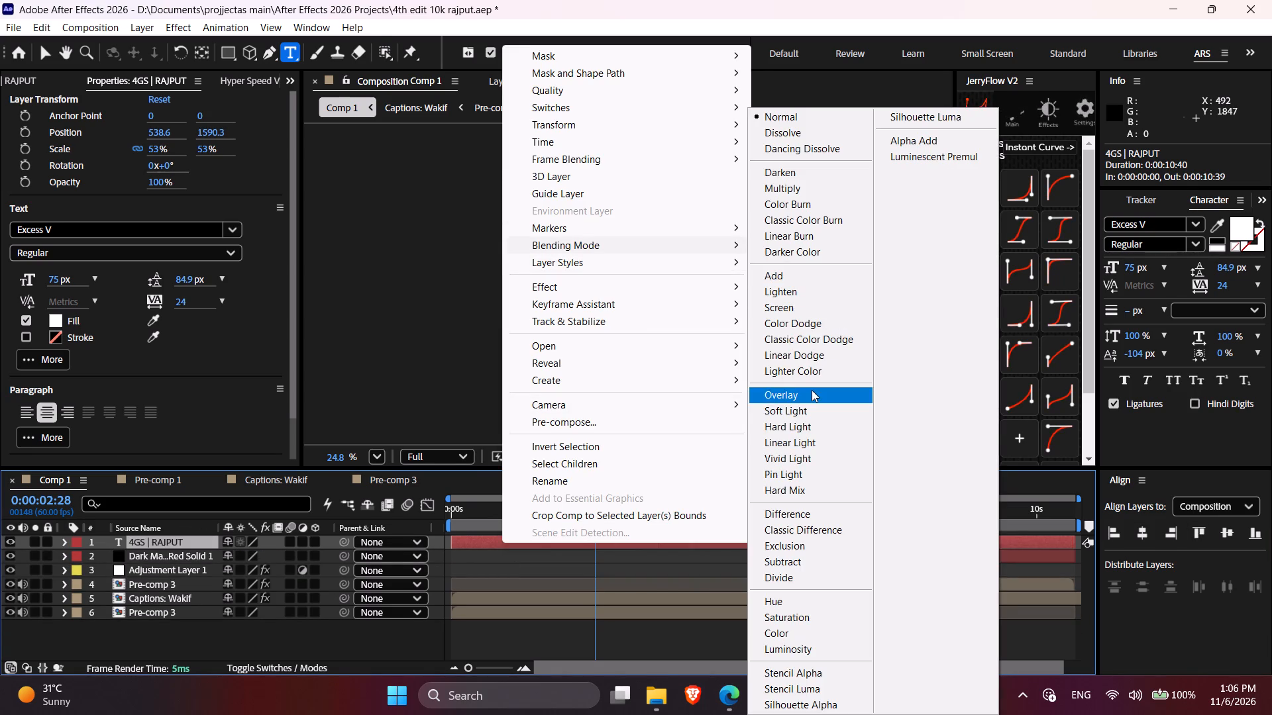
{"action": "left_click", "coordinate": [812, 393]}
Apply the Drop Shadow effect to the 4GS | RAJPUT text layer and save the project.
{"action": "left_click", "coordinate": [654, 537]}
{"action": "key", "text": "ctrl+space"}
{"action": "type", "text": "dro"}
{"action": "key", "text": "p"}
{"action": "left_click", "coordinate": [622, 509]}
{"action": "left_click_drag", "start_coordinate": [172, 144], "coordinate": [545, 112]}
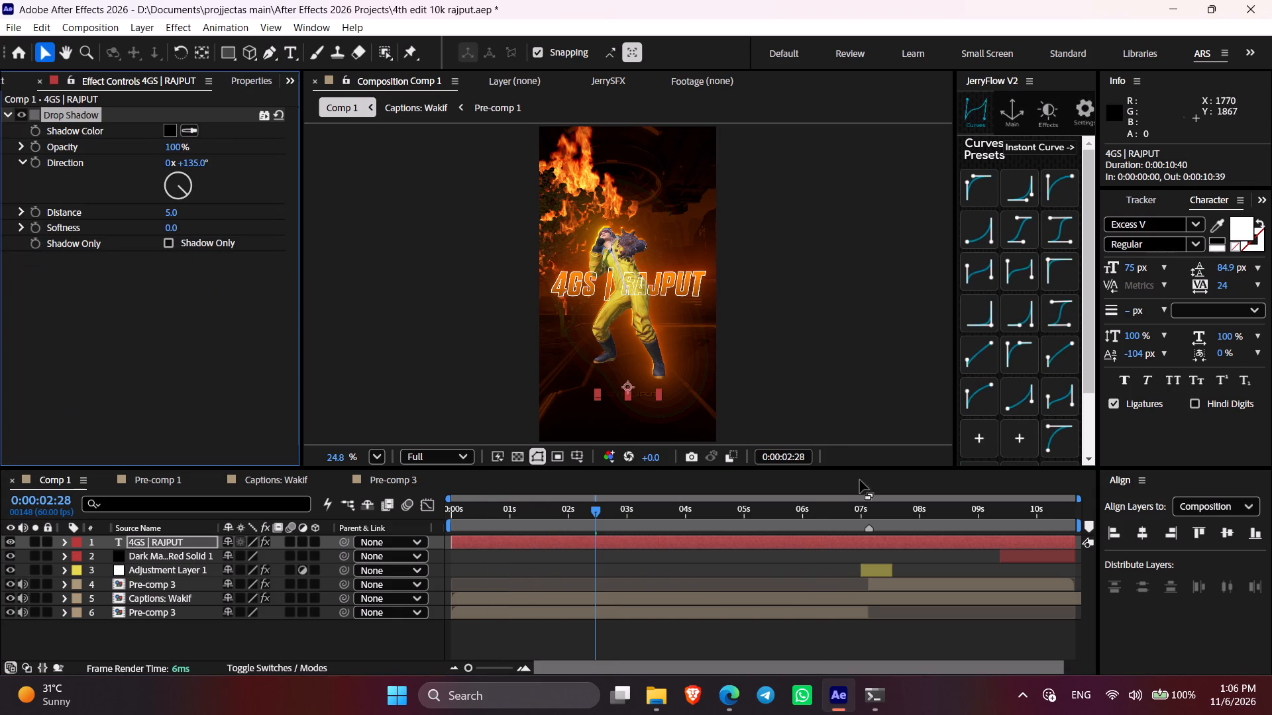
{"action": "key", "text": "ctrl+s"}
Move the 4GS | RAJPUT layer below the dark red solid, check the fade-out up to 0:00:10:20, and save the project.
{"action": "left_click", "coordinate": [766, 569]}
{"action": "left_click_drag", "start_coordinate": [729, 512], "coordinate": [1022, 565]}
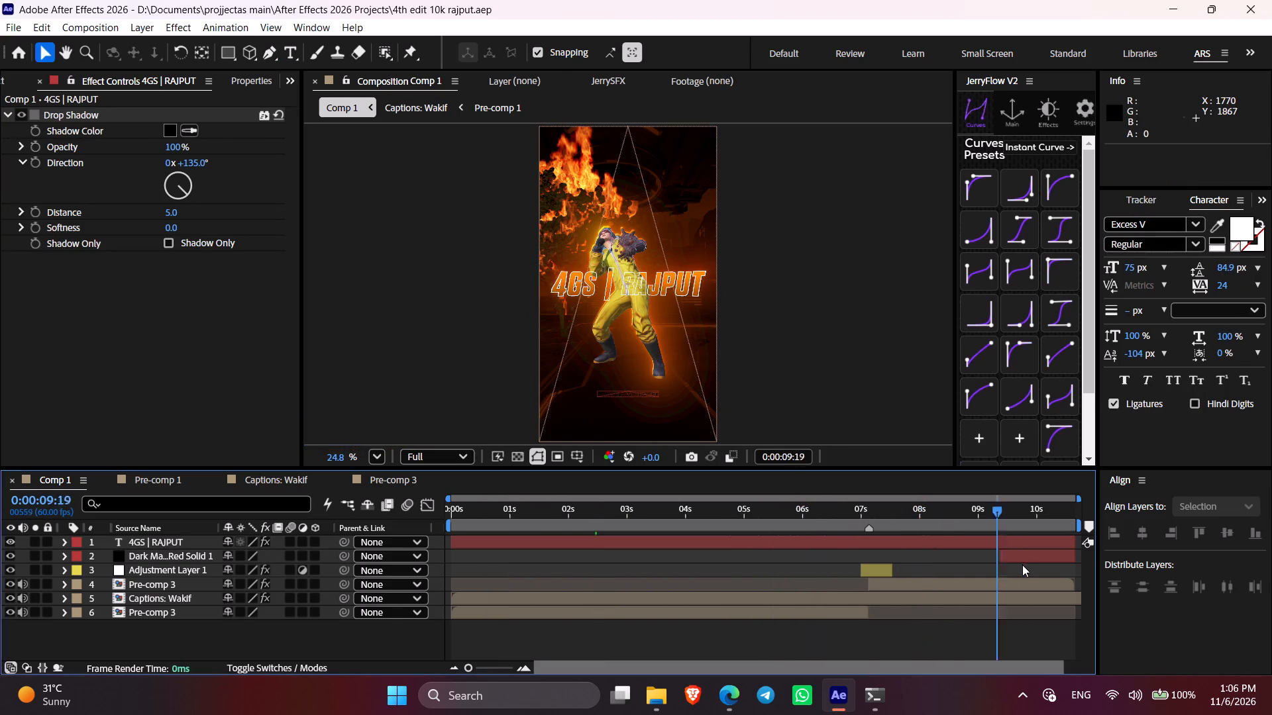
{"action": "left_click_drag", "start_coordinate": [1022, 565], "coordinate": [1026, 563]}
{"action": "left_click_drag", "start_coordinate": [154, 540], "coordinate": [172, 561]}
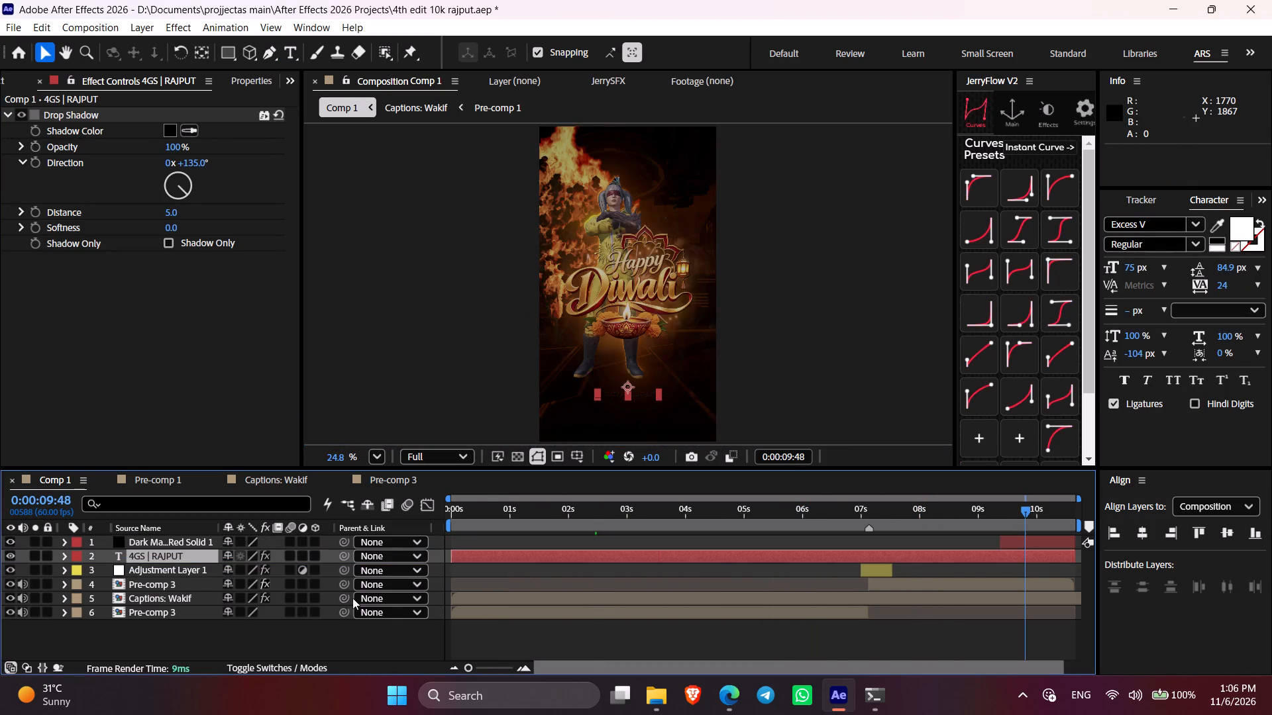
{"action": "left_click", "coordinate": [867, 639]}
{"action": "key", "text": "ctrl+s"}
{"action": "left_click_drag", "start_coordinate": [1027, 516], "coordinate": [1057, 524]}
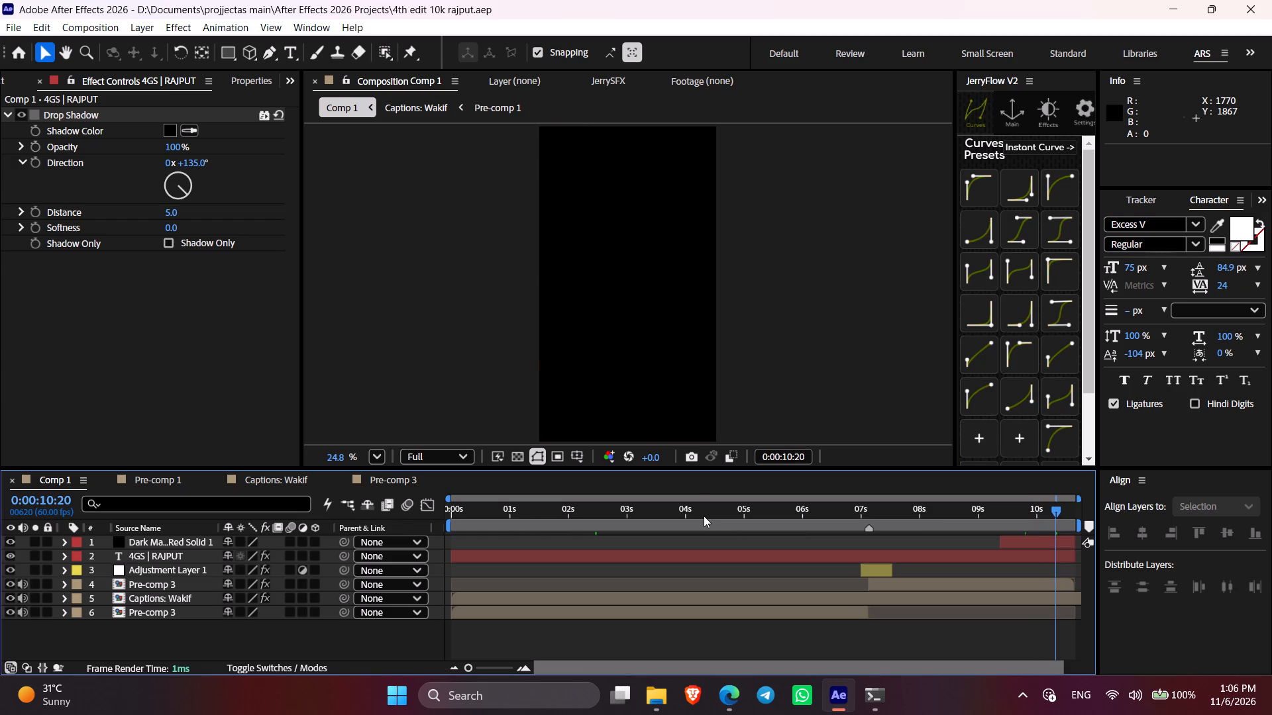
{"action": "left_click", "coordinate": [700, 516]}
{"action": "key", "text": "ctrl+s"}
Add Comp 1 to the render queue with the Lossless output module.
{"action": "key", "text": "ctrl+m"}
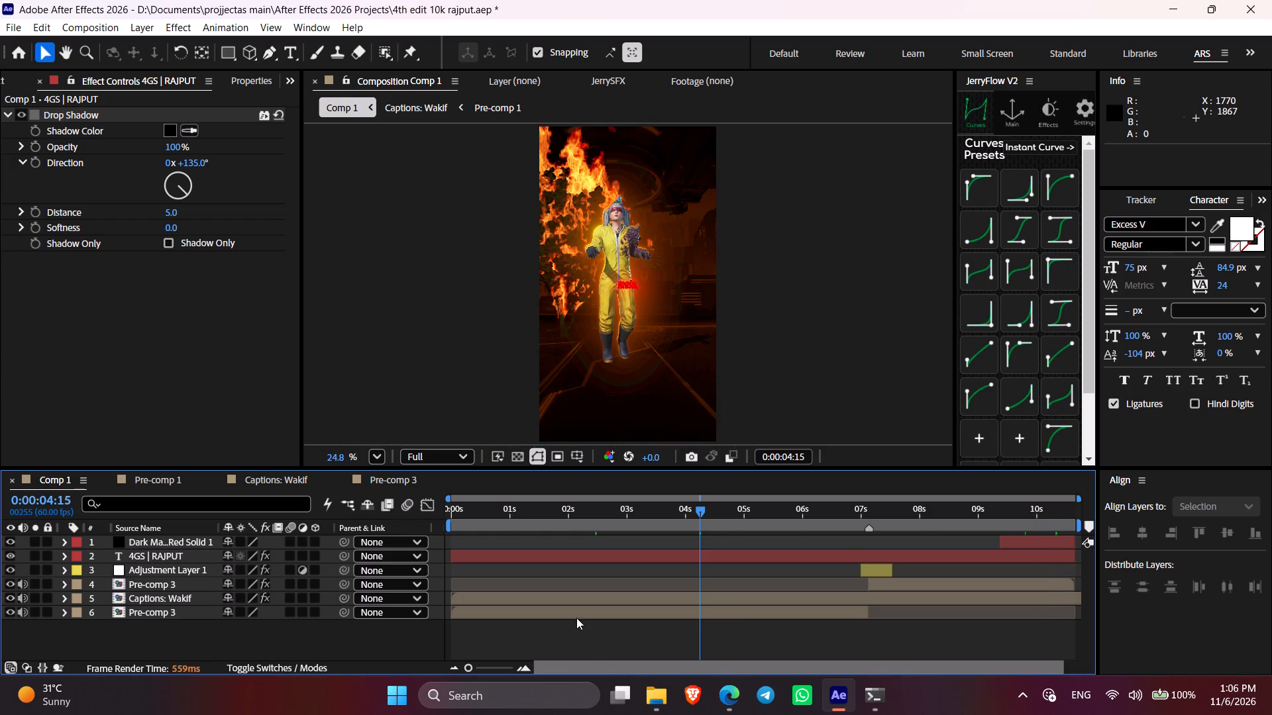
{"action": "left_click", "coordinate": [109, 585]}
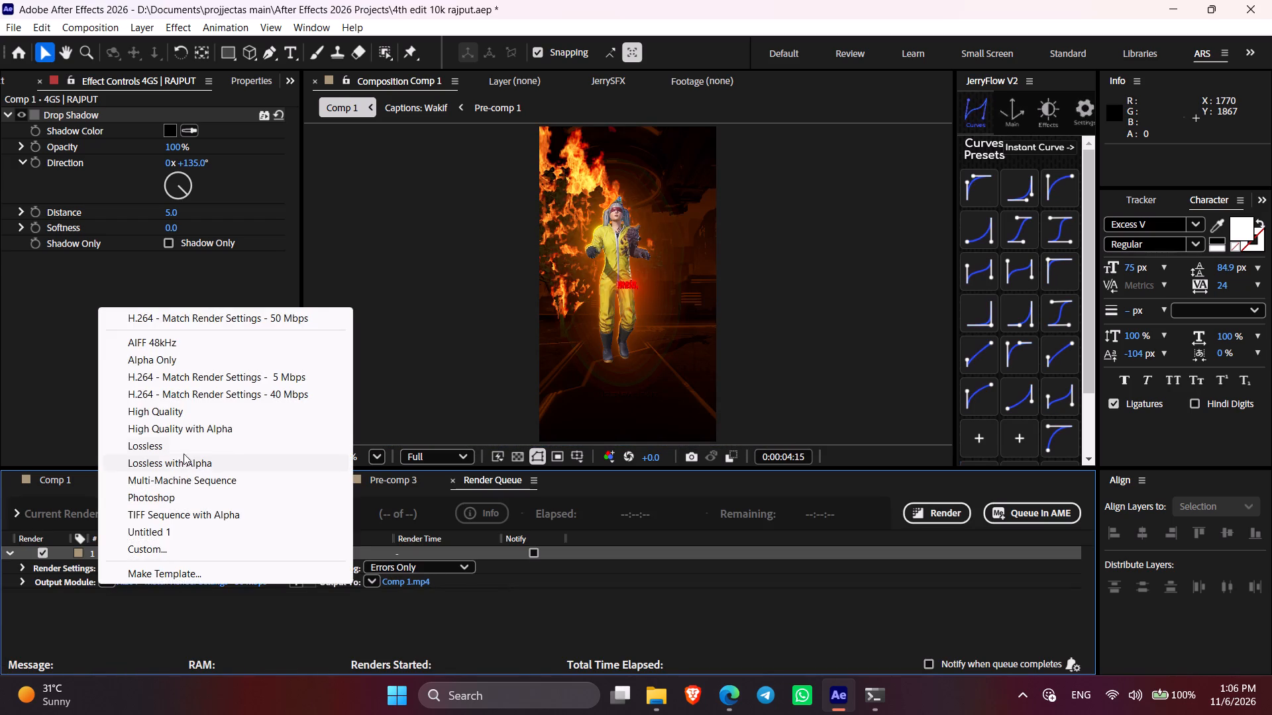
{"action": "left_click", "coordinate": [177, 439]}
Set the render output file to sbdrrber as AVI in the Editz folder on drive D.
{"action": "left_click", "coordinate": [398, 584]}
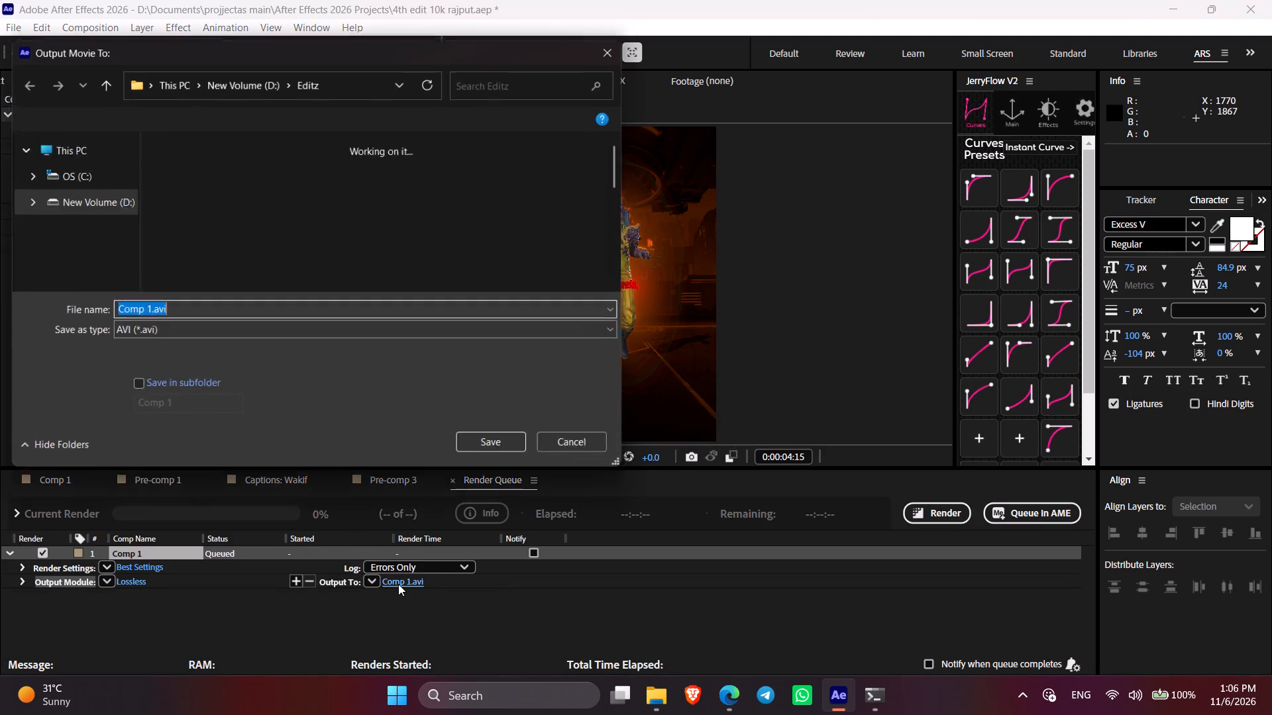
{"action": "key", "text": "s"}
{"action": "key", "text": "b"}
{"action": "key", "text": "d"}
{"action": "key", "text": "r"}
{"action": "type", "text": "rb"}
{"action": "key", "text": "e"}
{"action": "key", "text": "r"}
{"action": "left_click", "coordinate": [510, 444]}
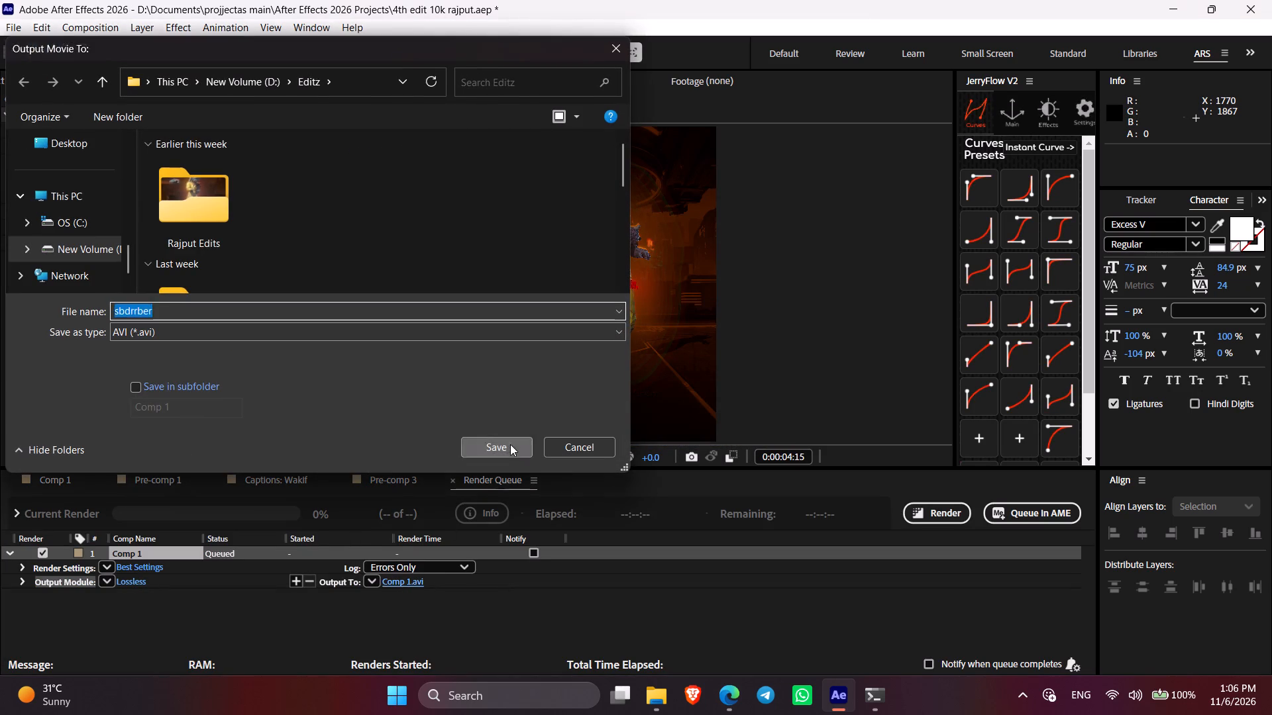